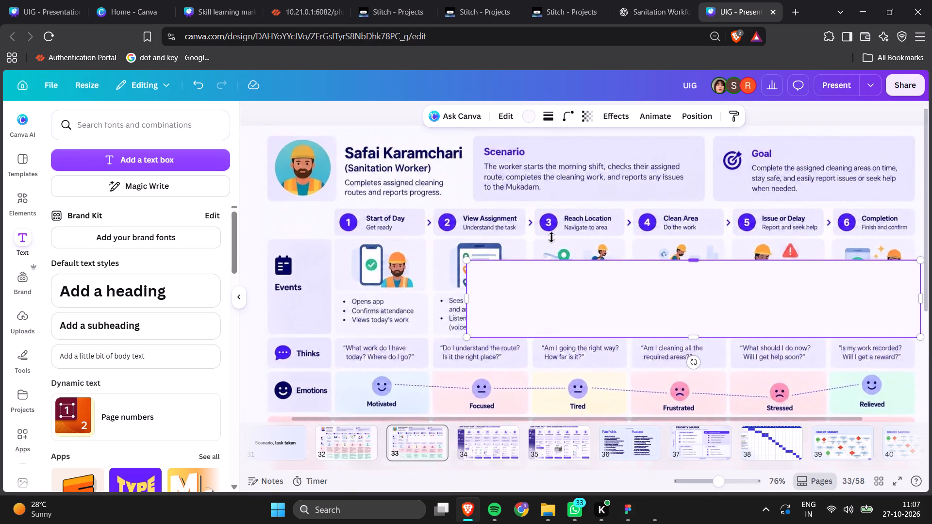
scroll(551, 237, up, 1)
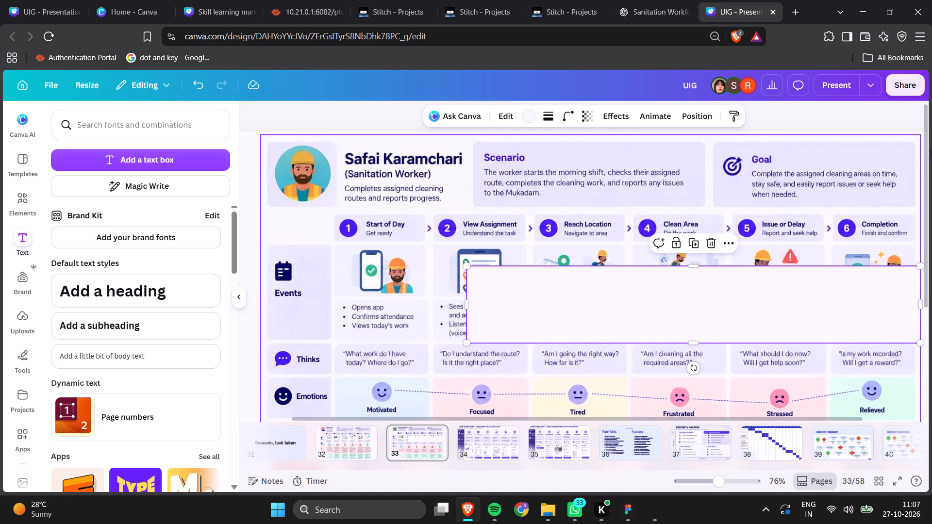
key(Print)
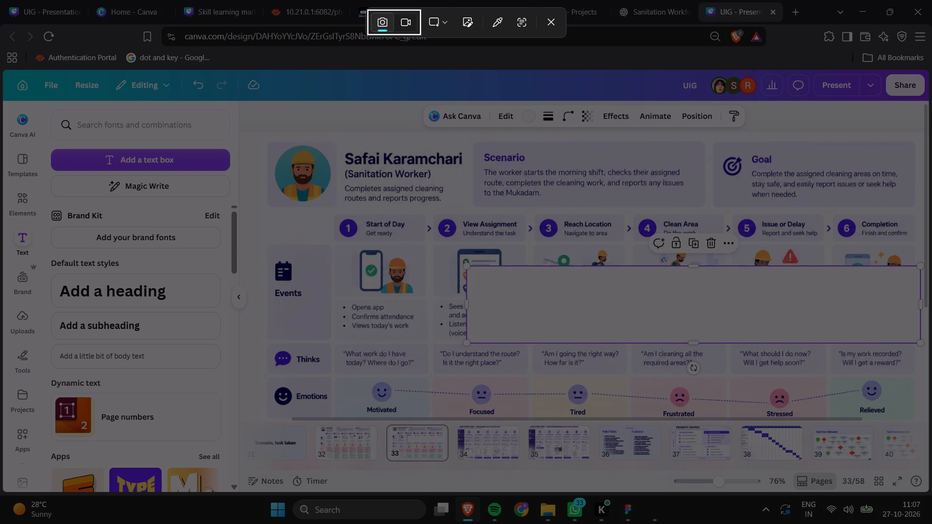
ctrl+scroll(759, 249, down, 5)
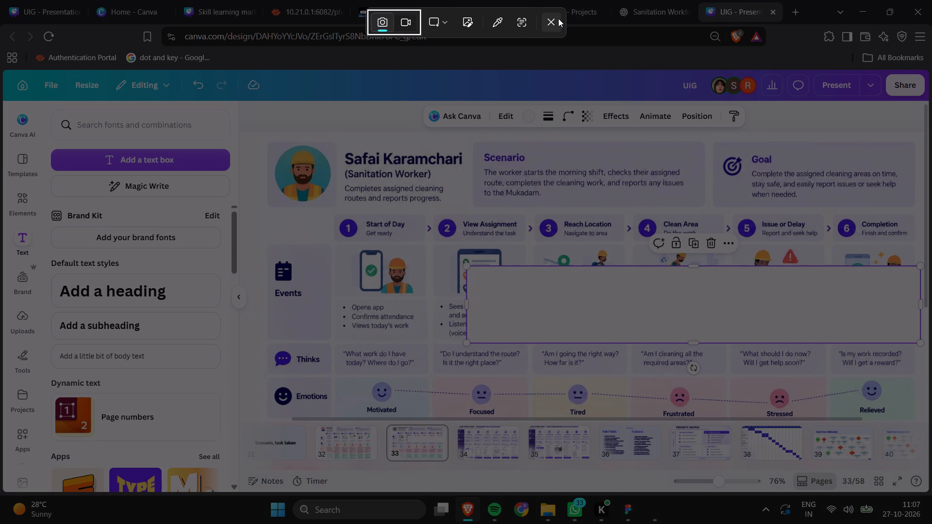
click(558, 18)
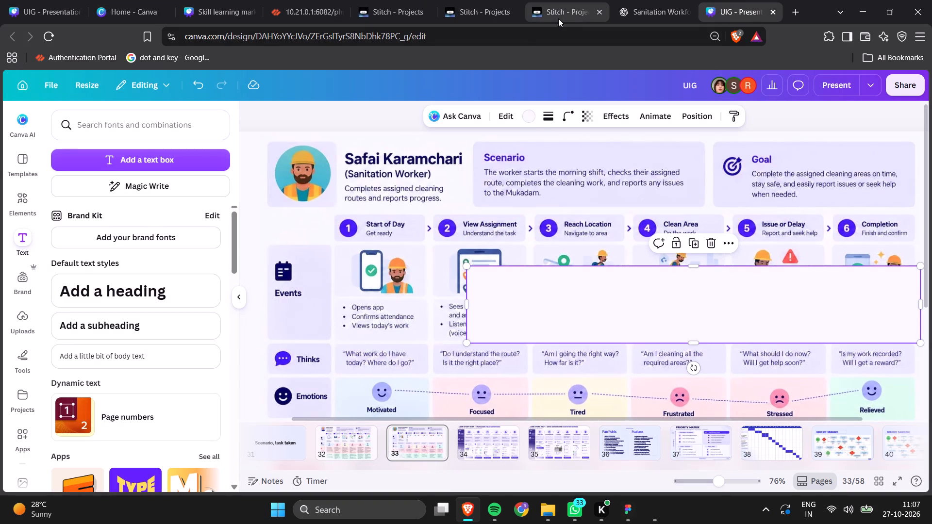
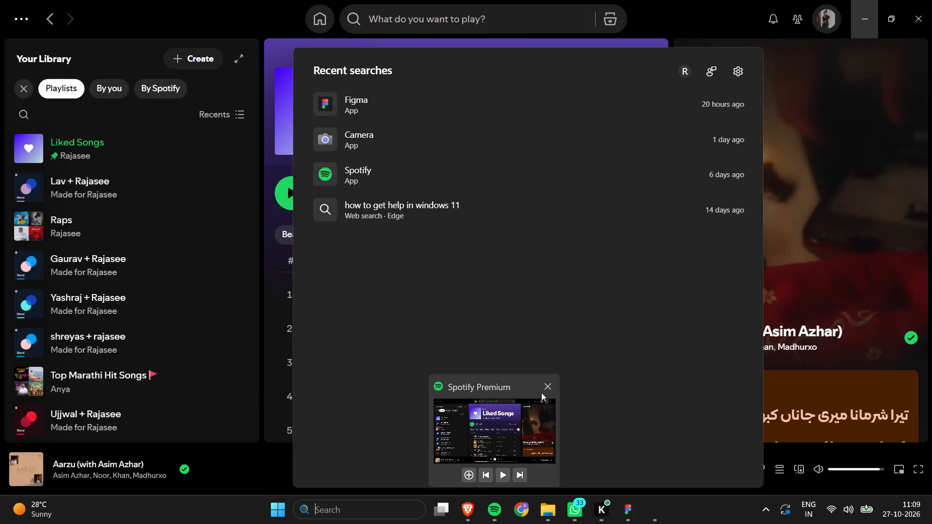
Close the Spotify Premium window from its taskbar preview.
click(543, 386)
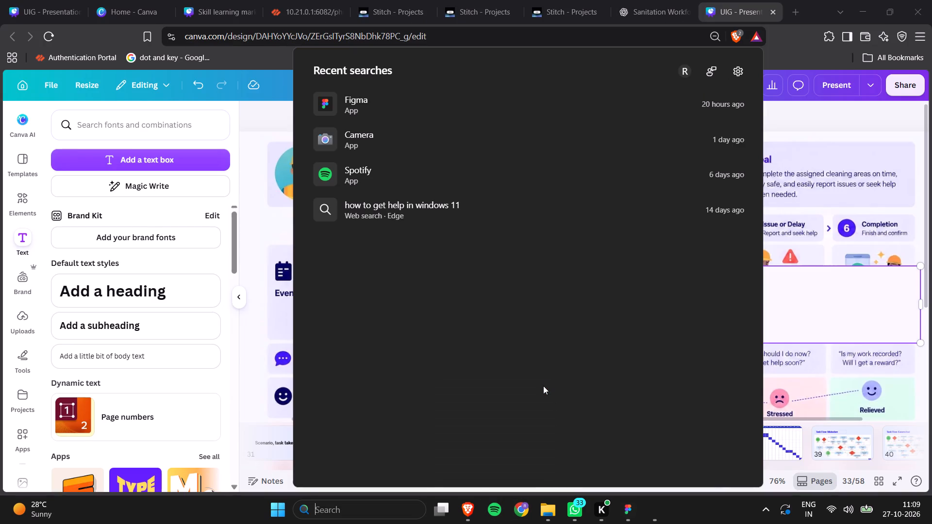
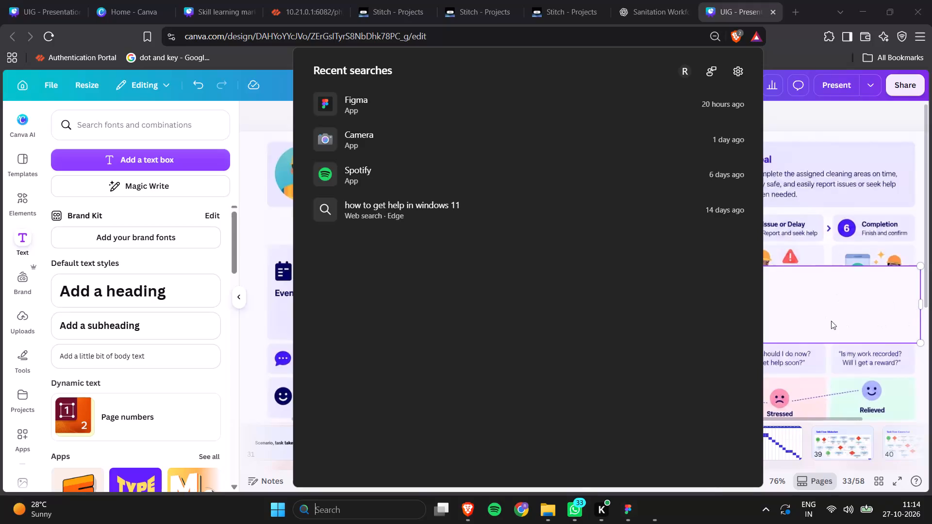
Scale down the task timeline table on page 38 to leave empty space above and beside it, and copy the table.
click(806, 396)
click(777, 434)
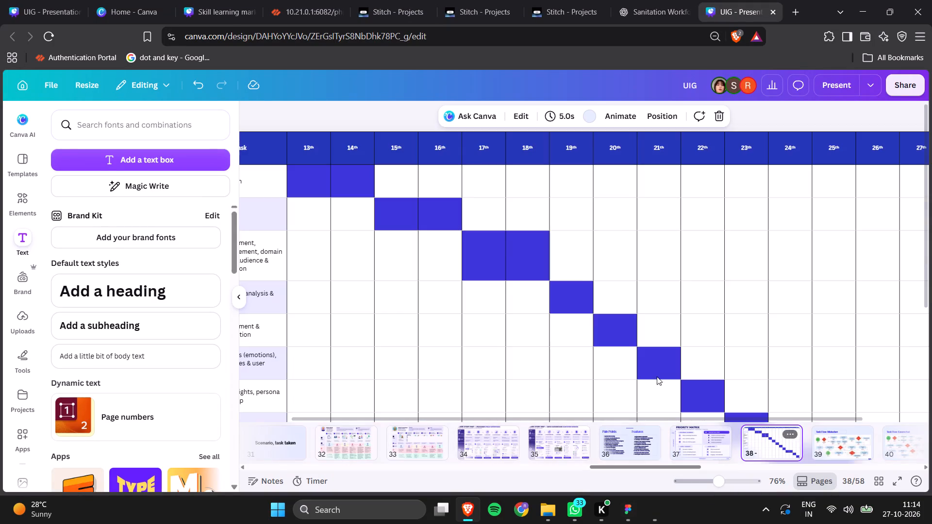
drag(319, 126, 928, 437)
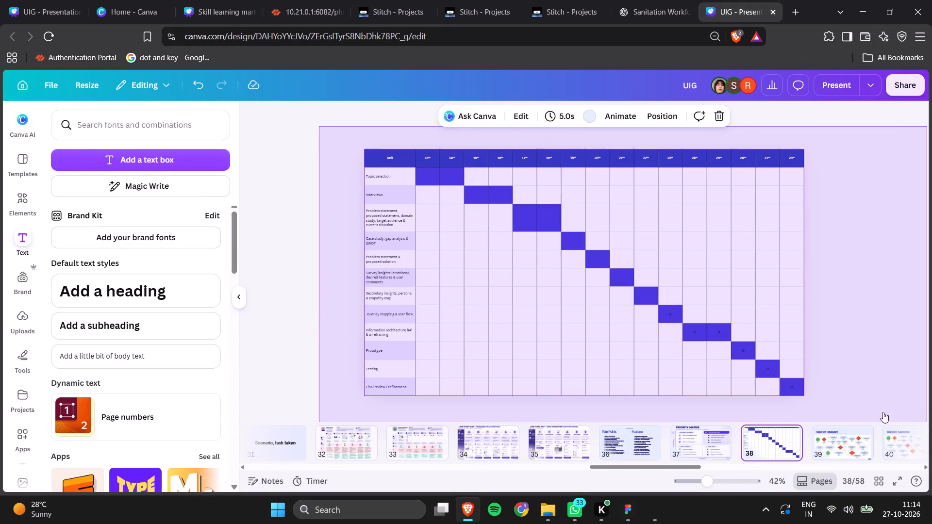
drag(806, 148, 761, 209)
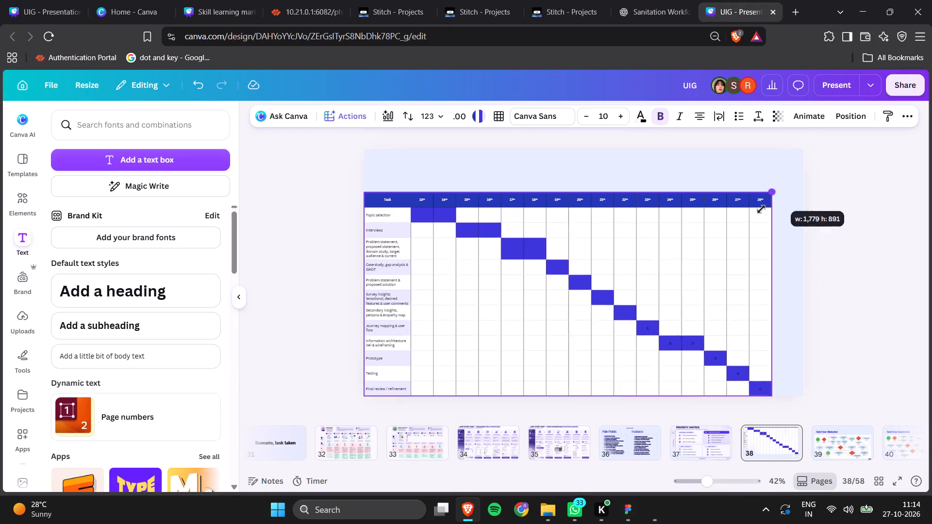
drag(761, 209, 749, 209)
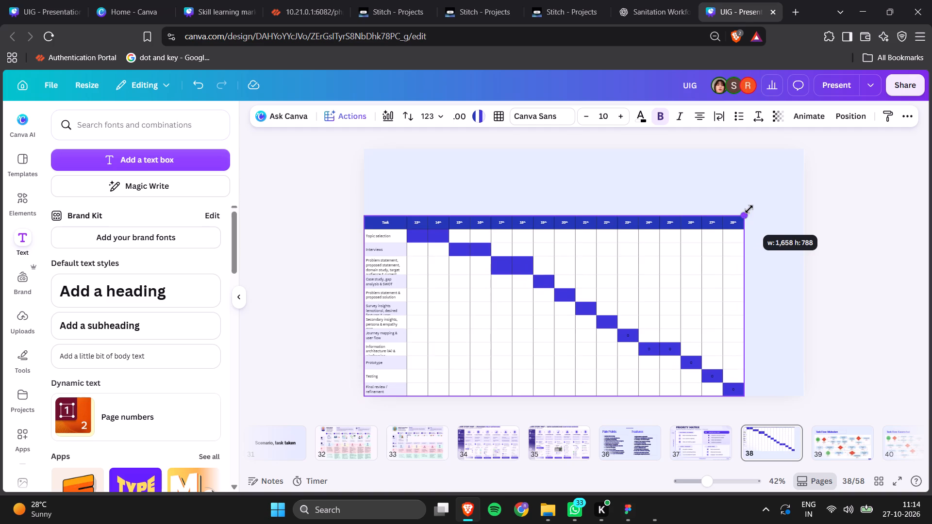
drag(749, 209, 749, 209)
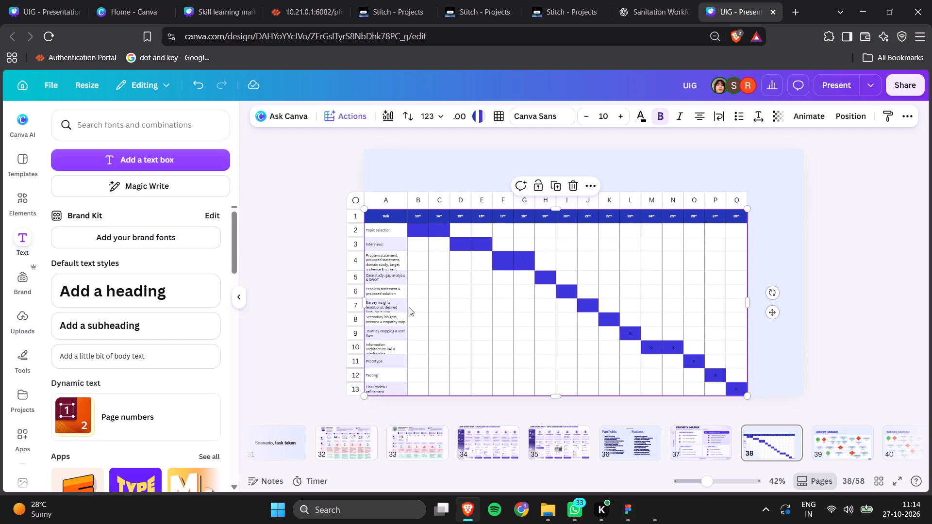
key(ctrl+c)
Move the Process Followed page after the Domain Study page so that it is page 4.
scroll(406, 445, right, 5)
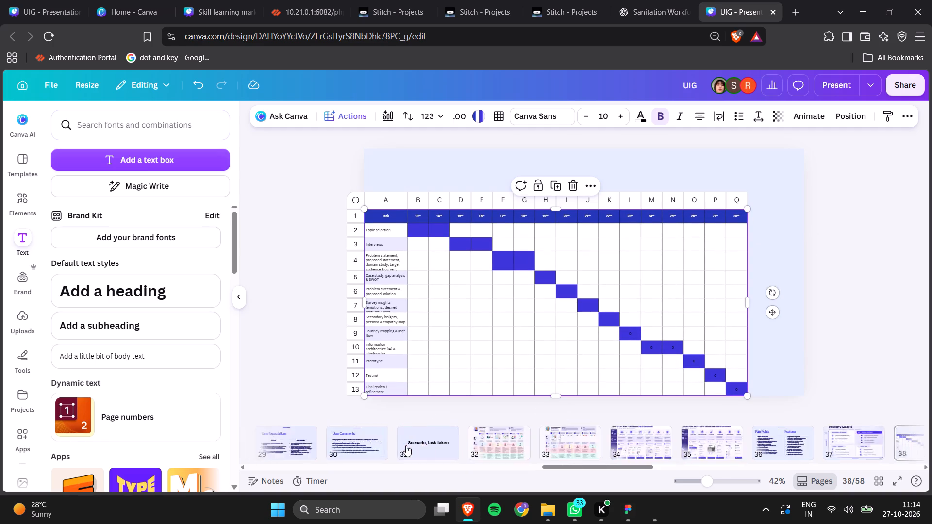
scroll(406, 445, right, 15)
scroll(406, 445, right, 11)
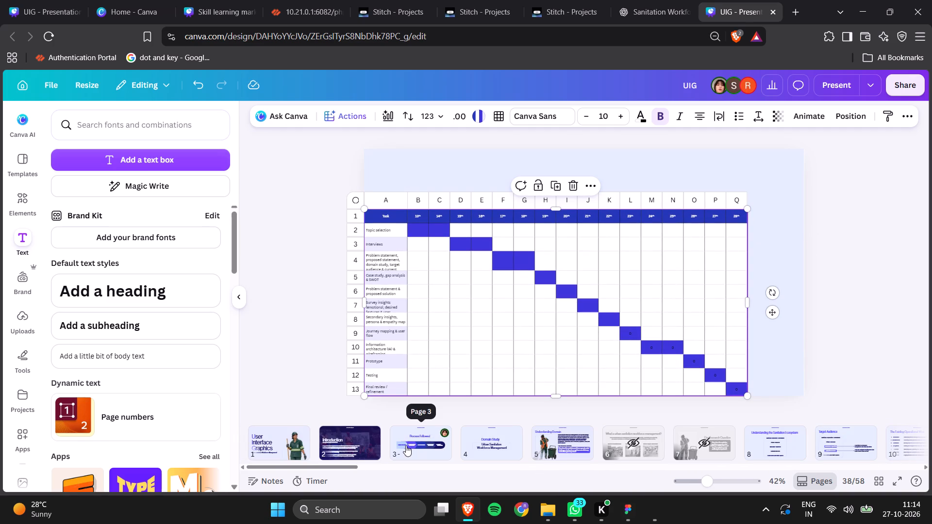
scroll(520, 442, left, 1)
click(397, 446)
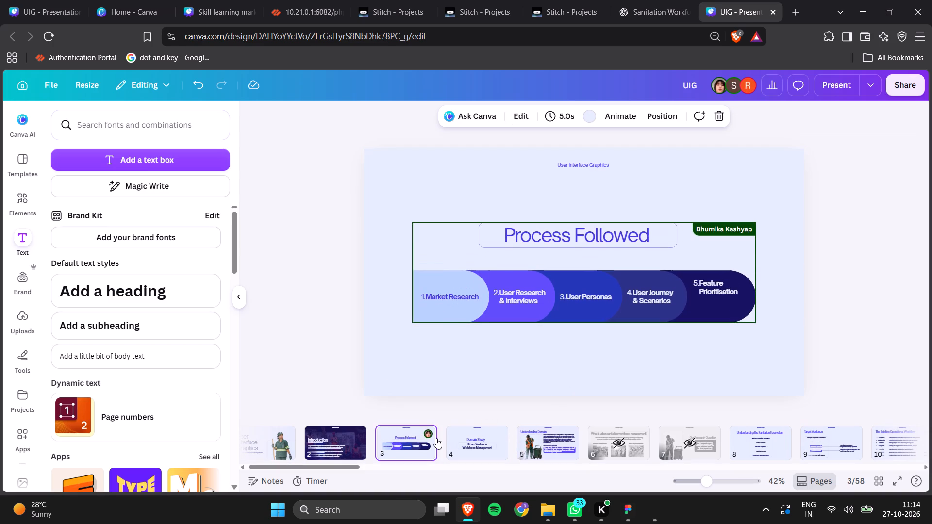
click(482, 438)
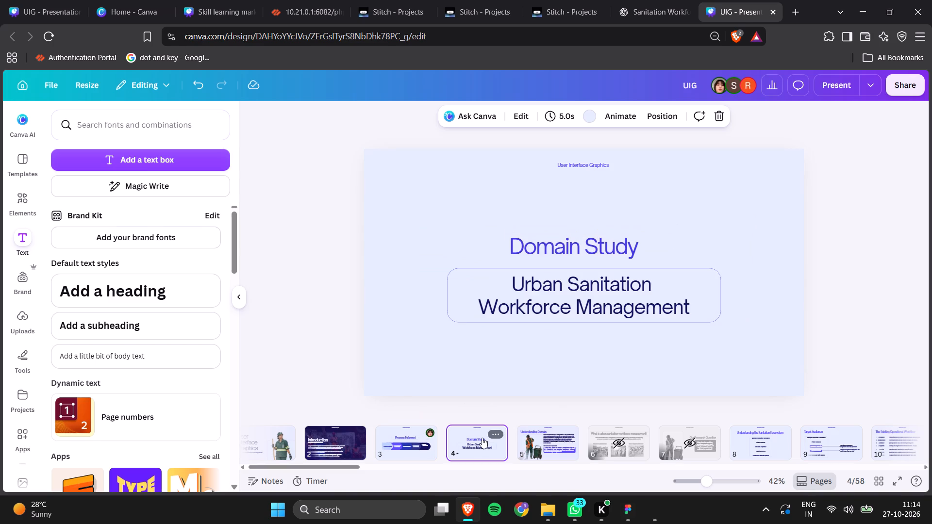
drag(415, 445, 525, 448)
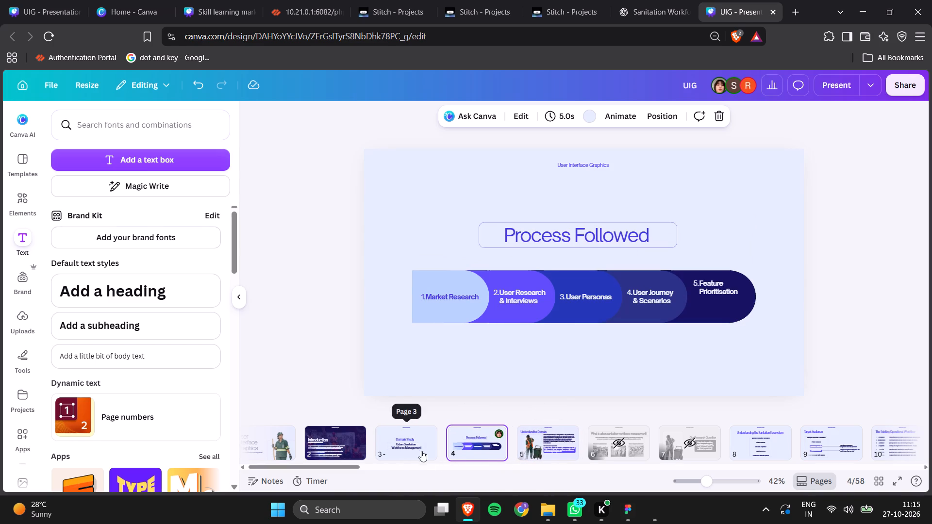
click(420, 449)
click(462, 446)
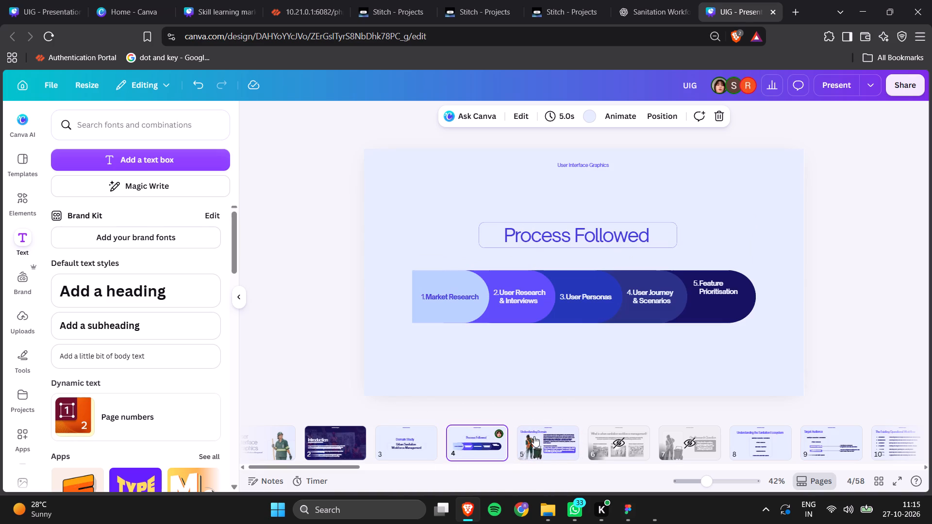
Format all five gap statements on the Gap Analysed page as bulleted text.
click(534, 436)
scroll(534, 436, left, 4)
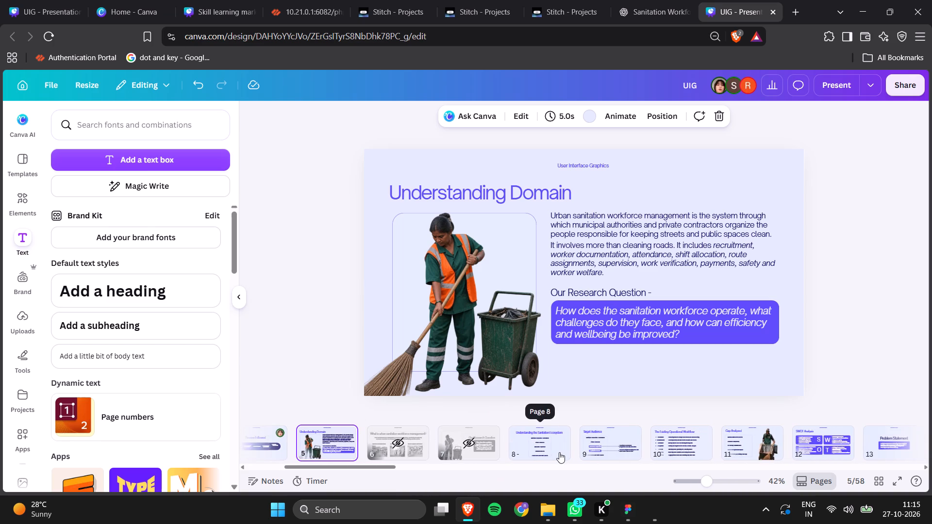
click(559, 452)
scroll(559, 452, left, 3)
click(524, 434)
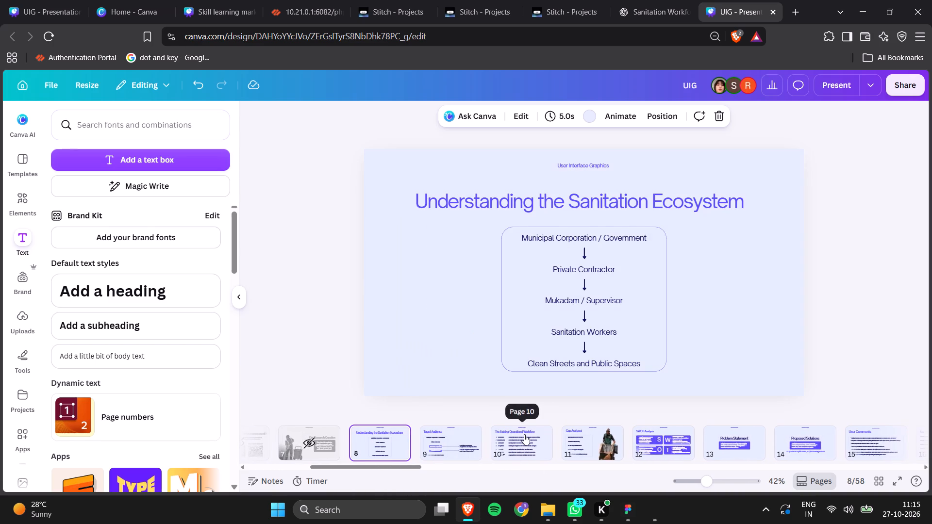
click(605, 439)
scroll(601, 439, left, 2)
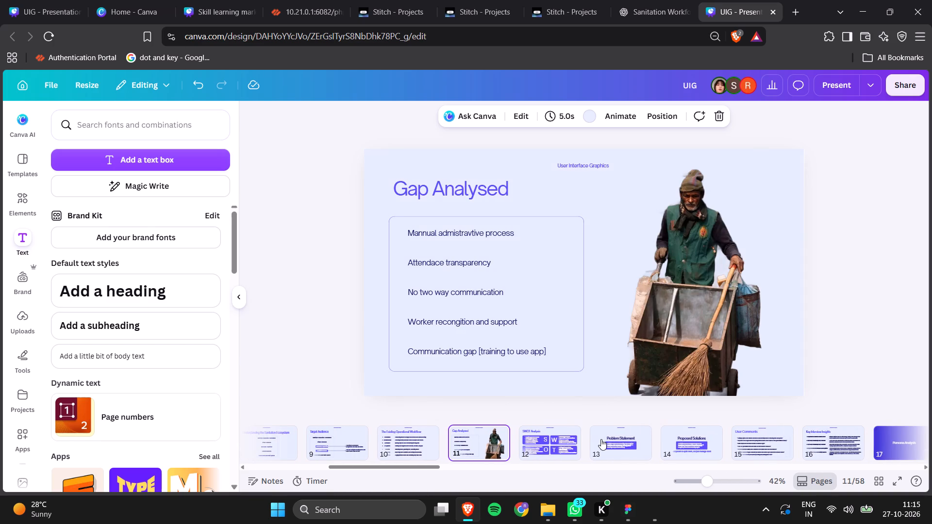
click(445, 233)
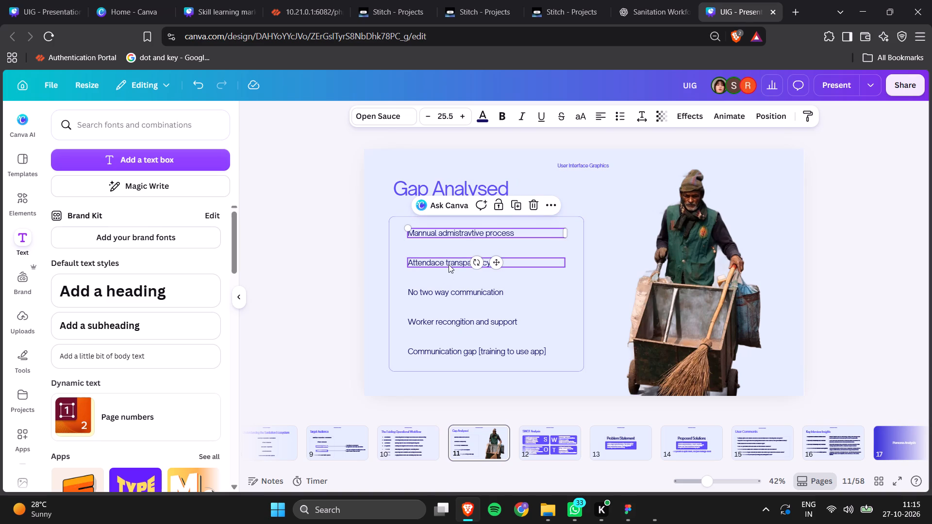
shift+click(449, 264)
shift+click(461, 291)
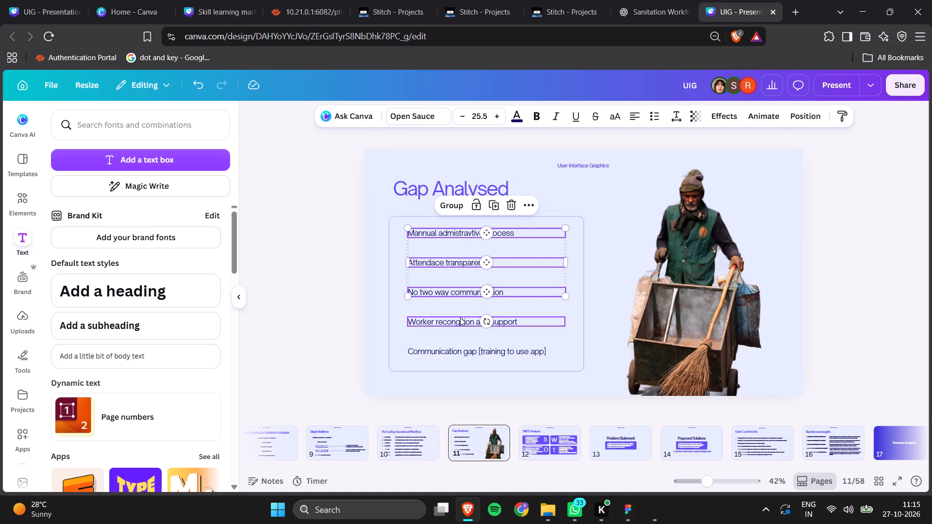
shift+click(460, 318)
shift+click(461, 350)
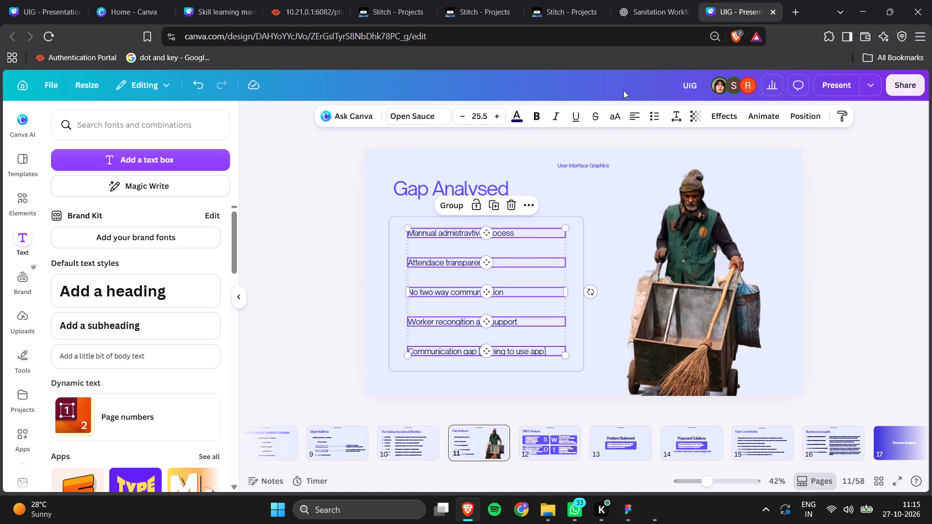
click(650, 113)
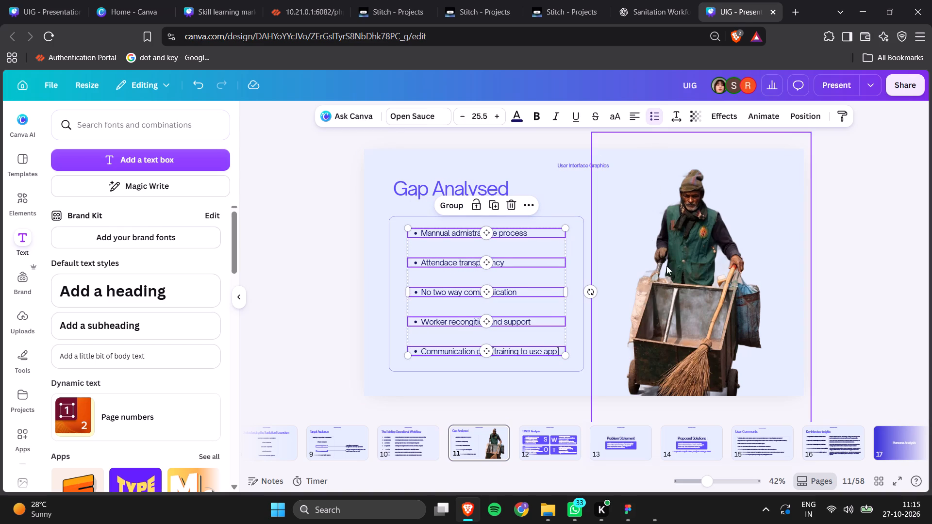
click(853, 255)
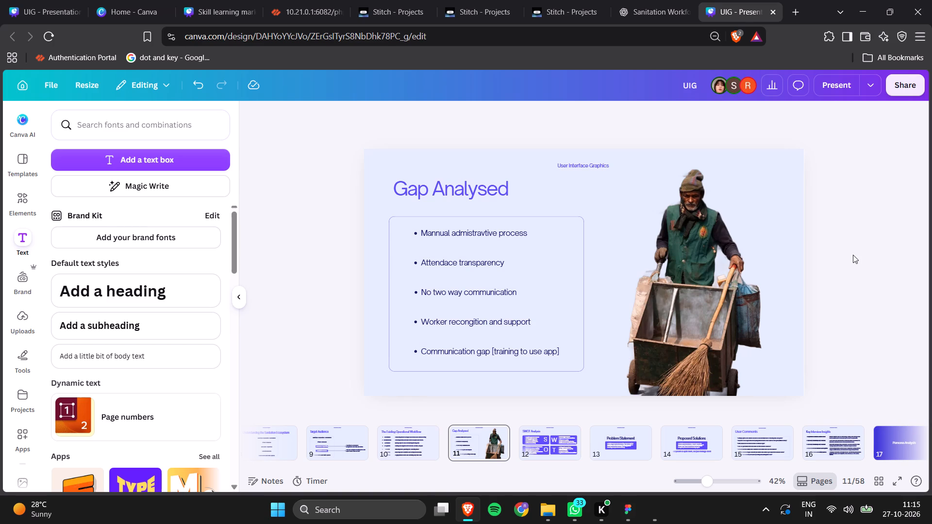
Review the pages from SWOT Analysis through the problem, solution and interview insight pages to the mukadam persona on page 18.
key(Right)
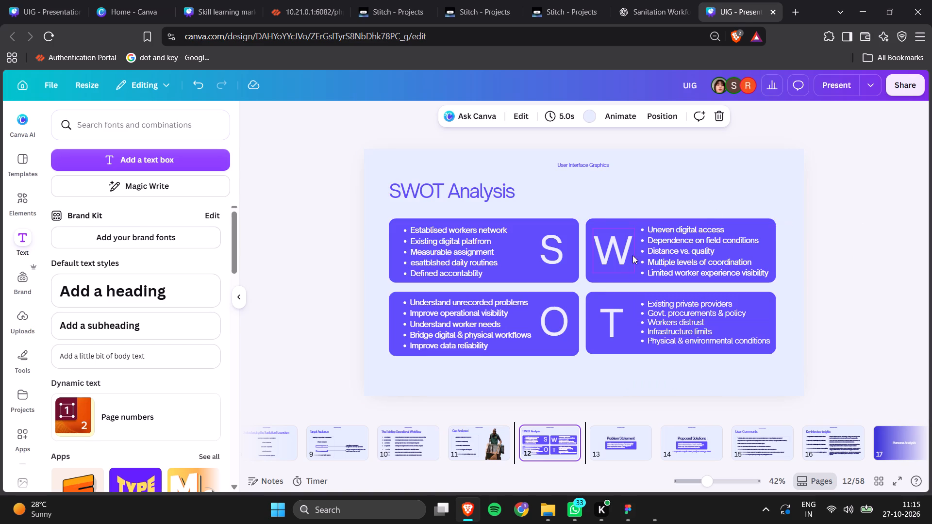
key(Right)
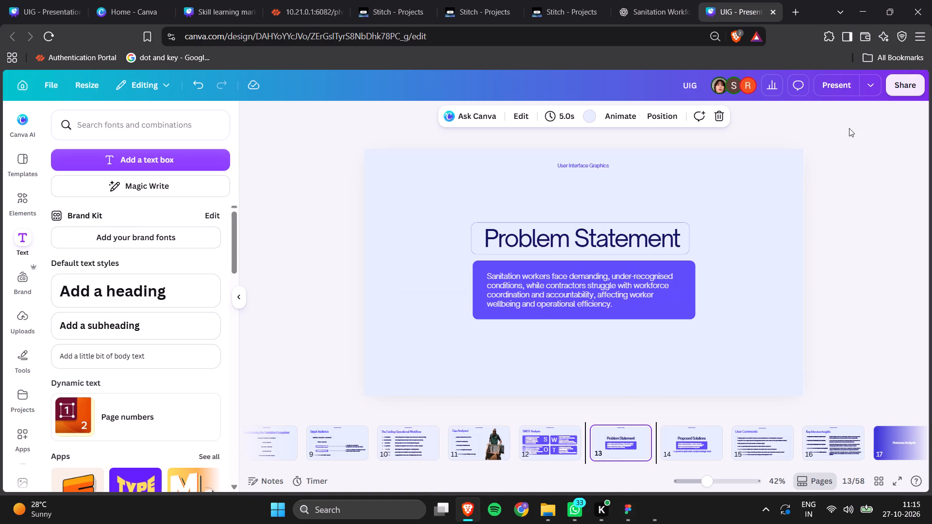
key(Right)
key(Left)
key(Right)
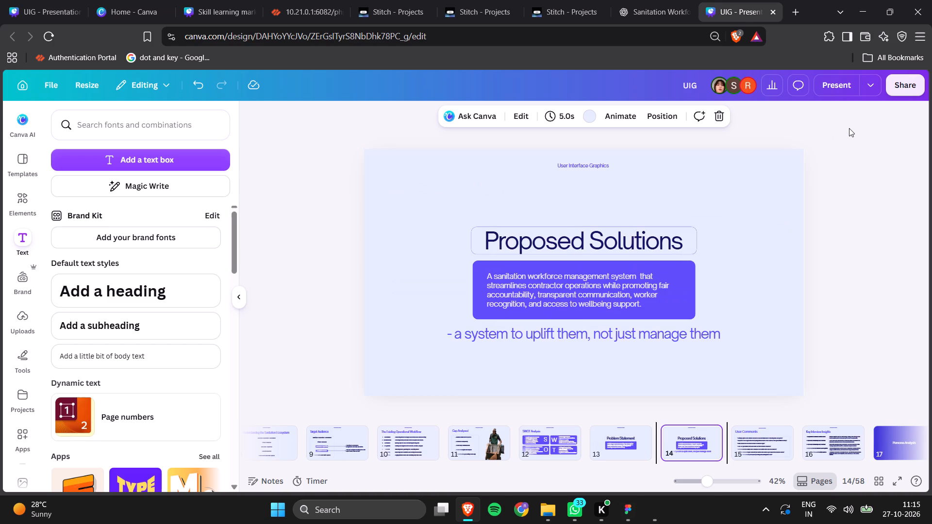
key(Right)
key(Right)
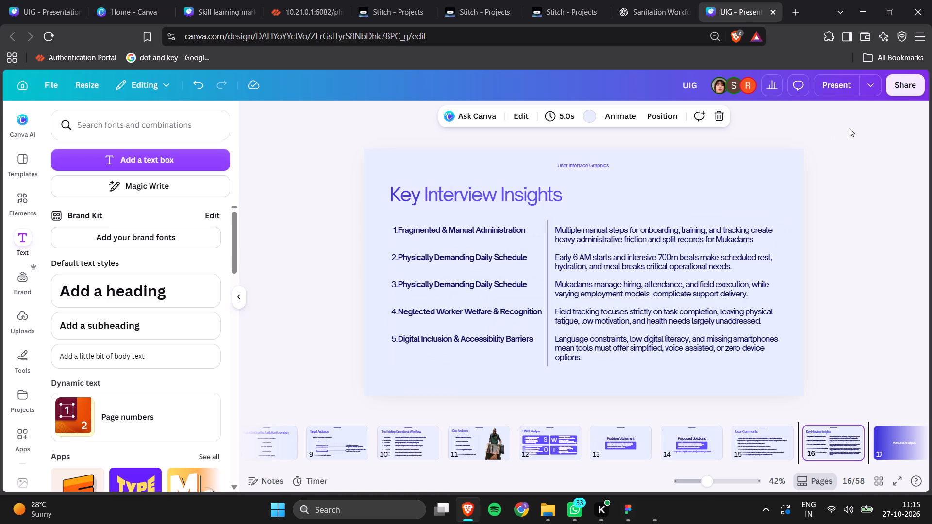
key(Right)
key(Left)
key(Right)
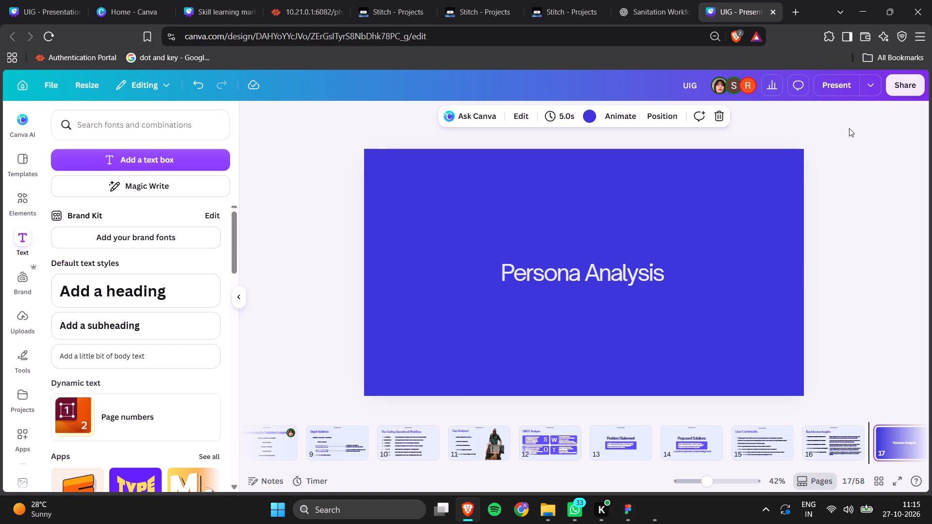
key(Right)
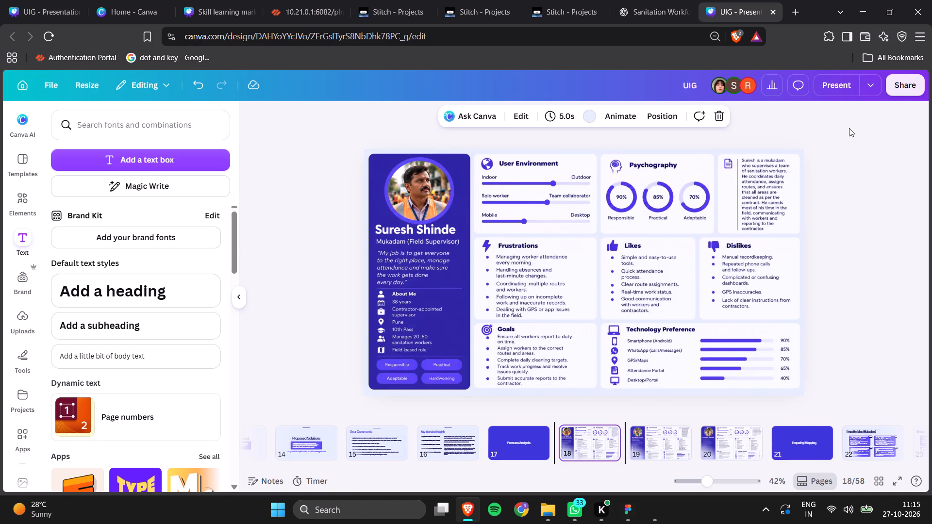
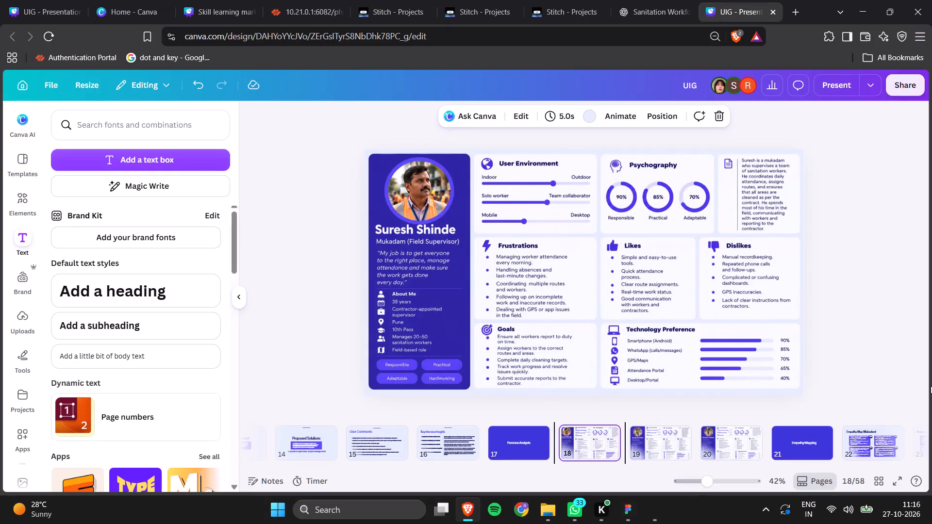
Review the pages from the Safai Karamchari mental flow on page 28 through user expectations and comments to the scenario title on page 31.
scroll(772, 448, left, 9)
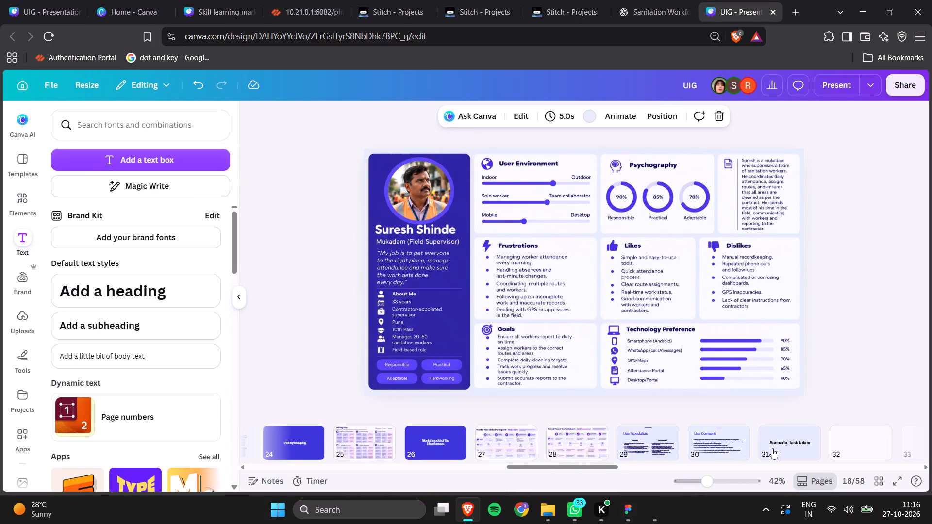
click(589, 456)
key(Right)
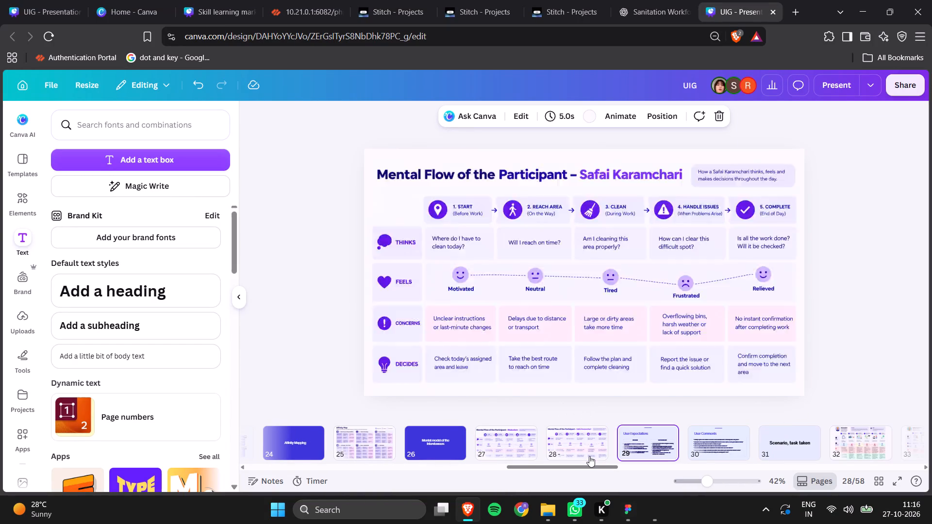
key(Right)
key(Right)
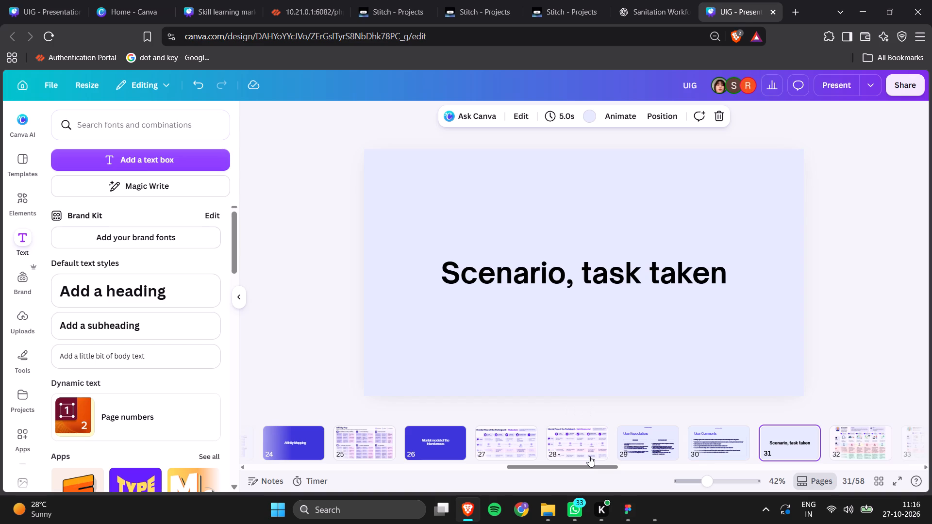
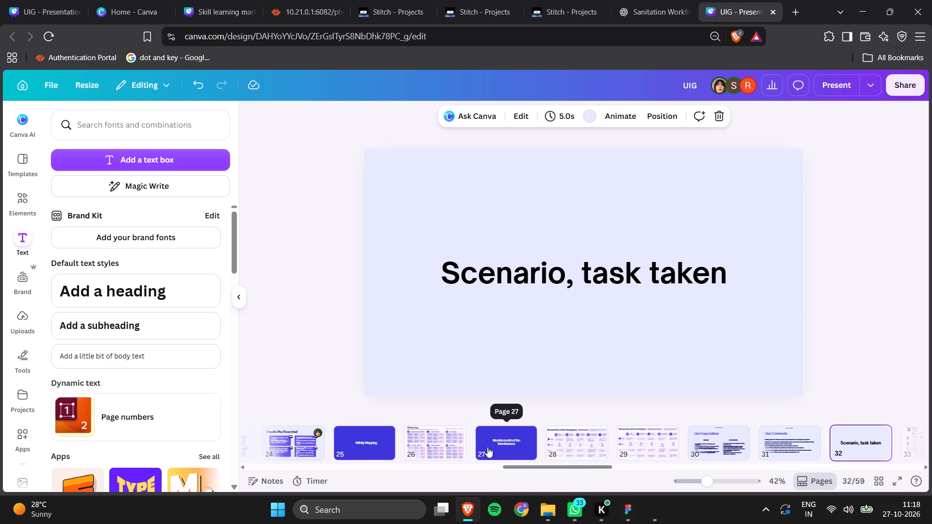
Move the Affinity Mapping title from the slide's centre to its left side, slightly above the middle.
scroll(487, 447, right, 5)
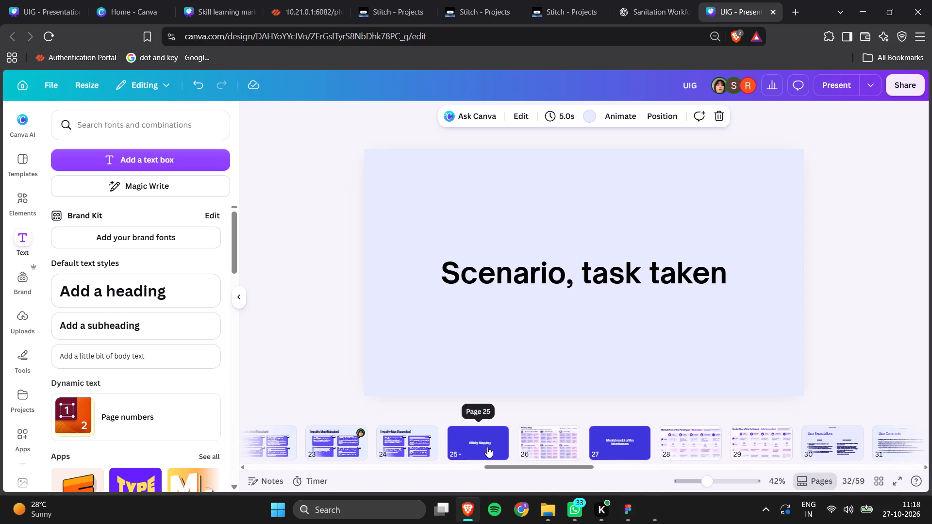
scroll(487, 447, right, 3)
scroll(487, 447, left, 1)
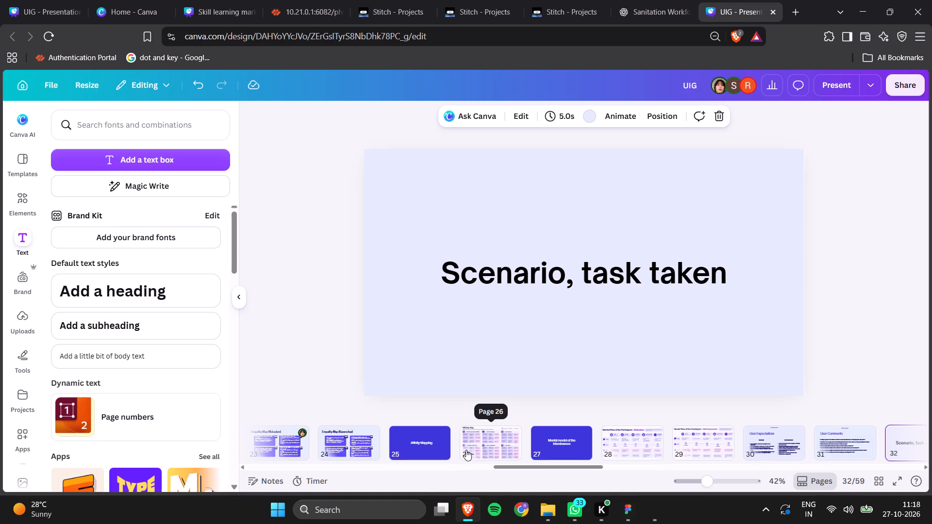
click(415, 445)
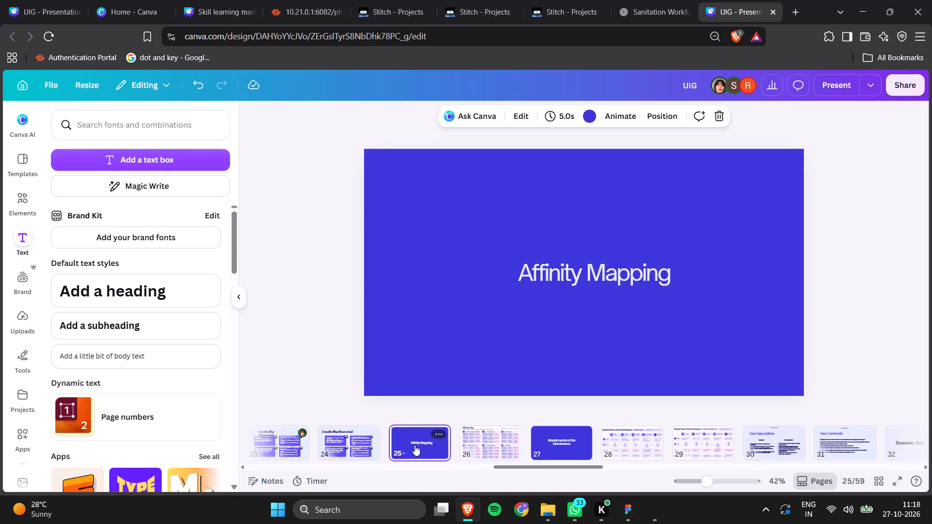
drag(536, 272, 431, 216)
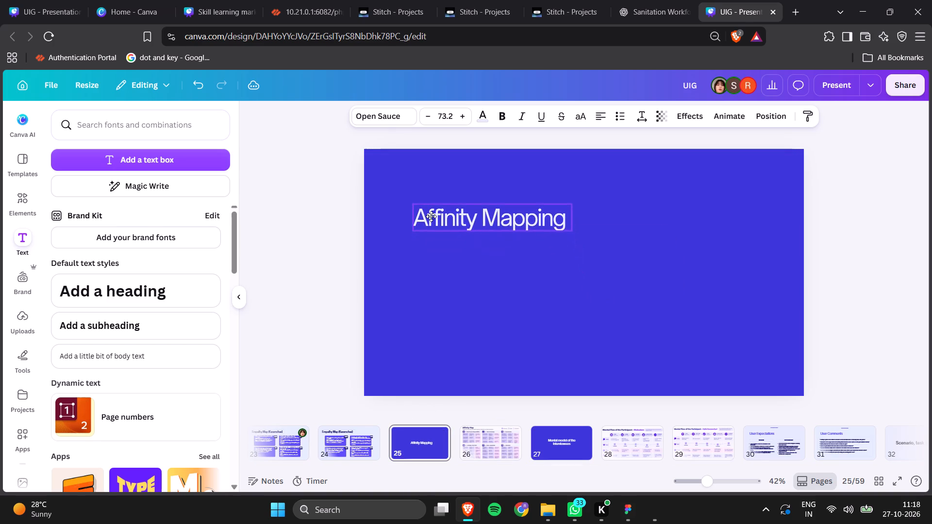
drag(431, 216, 424, 233)
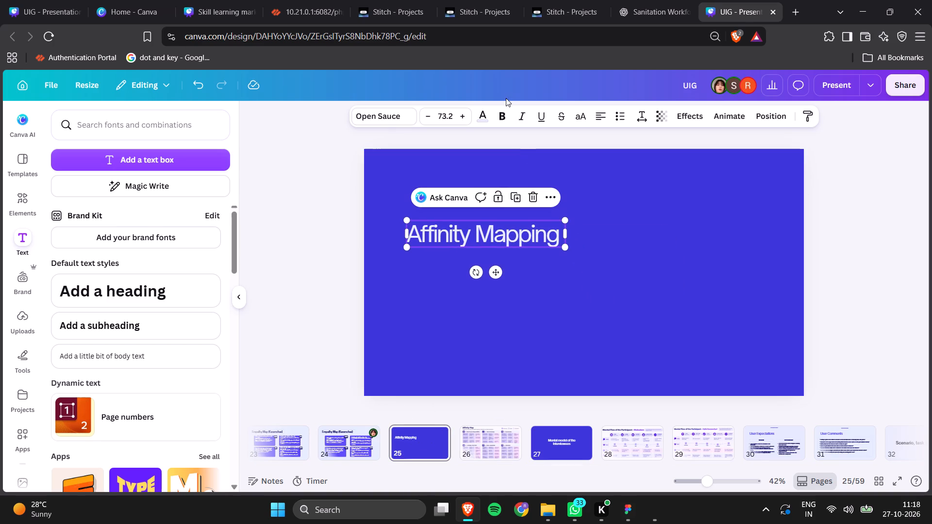
Make the Affinity Mapping title bold and widen its text box so it fits on one line.
click(505, 112)
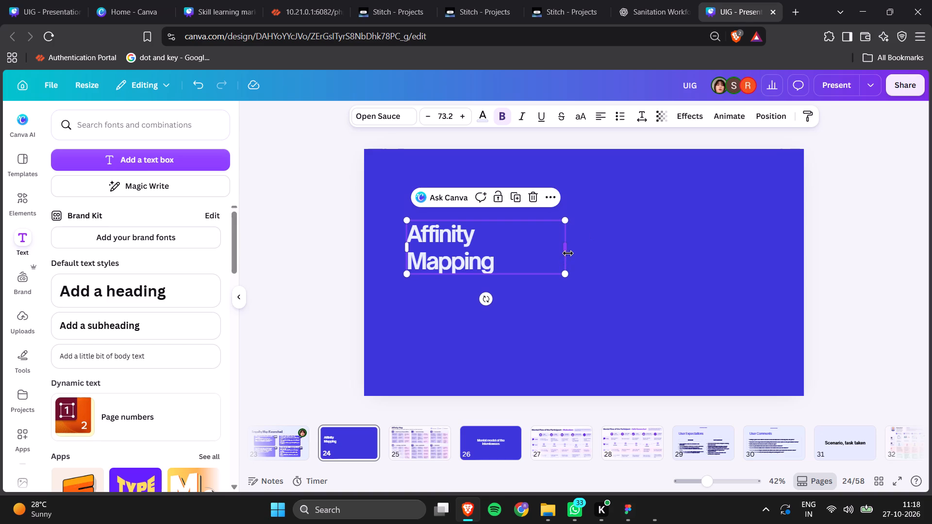
drag(568, 251, 644, 244)
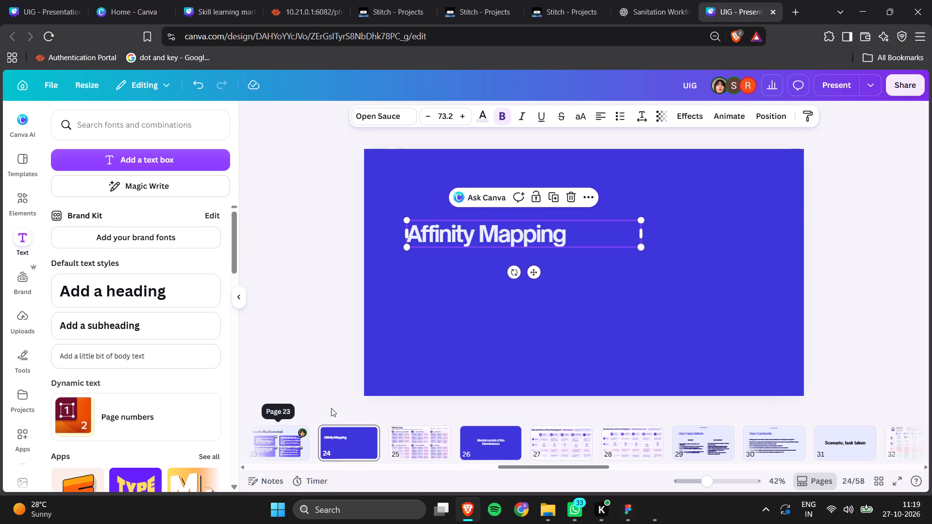
Copy the THINK bullet text from the Empathy Map (Karamchari) page and place it under the Affinity Mapping title, aligned with the title's left edge.
click(288, 438)
click(472, 273)
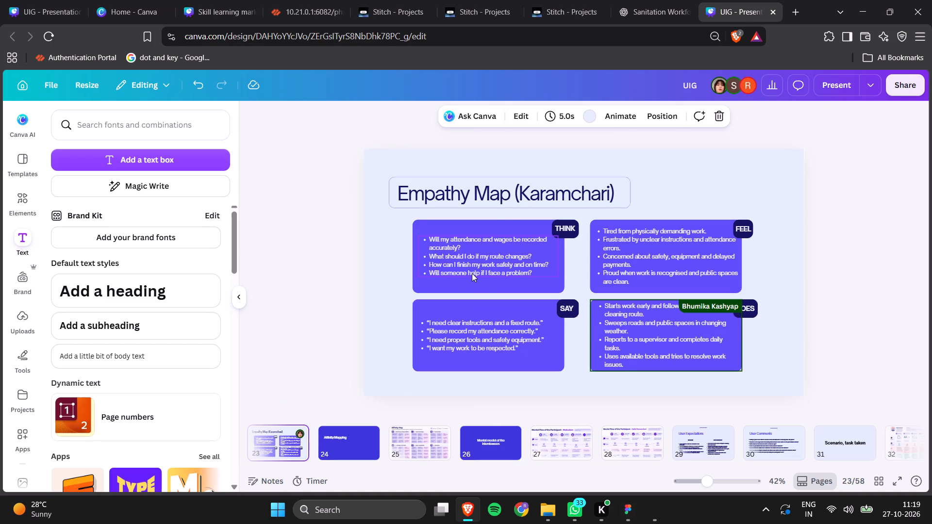
key(ctrl+c)
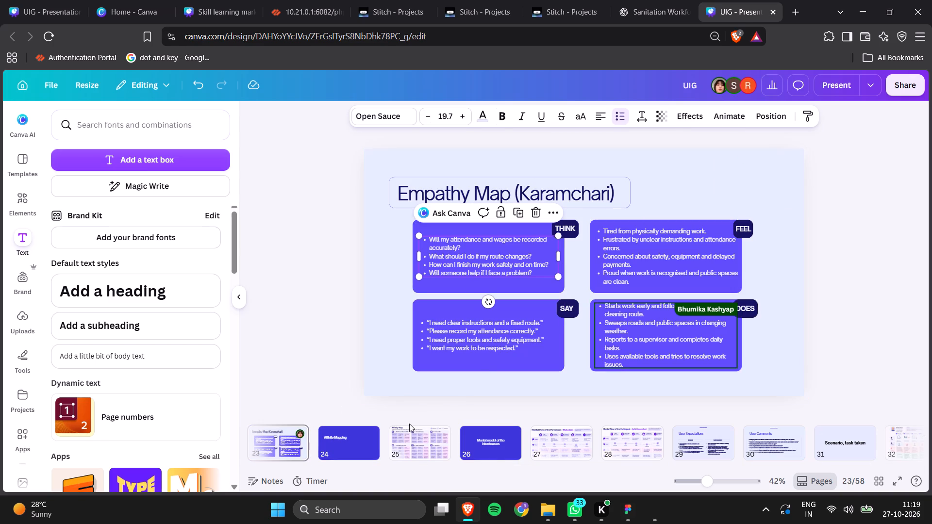
click(347, 441)
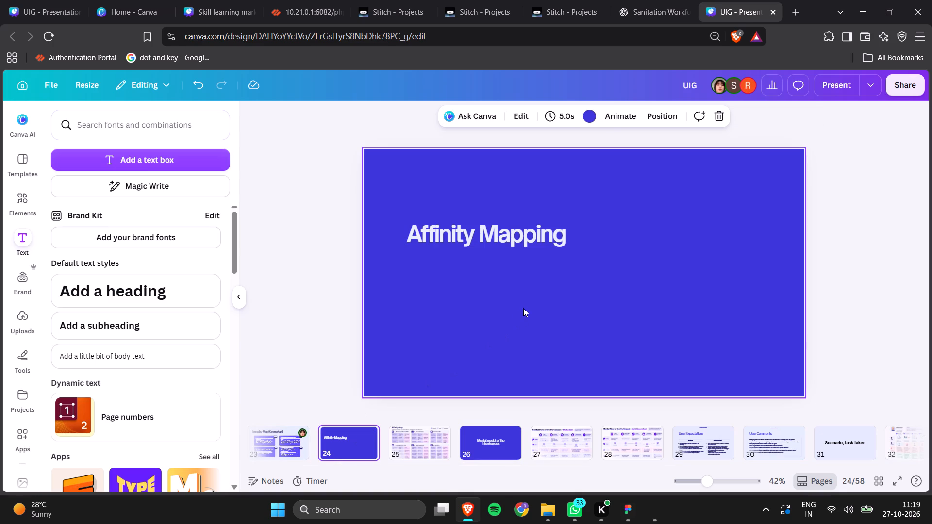
key(ctrl+v)
drag(487, 263, 478, 282)
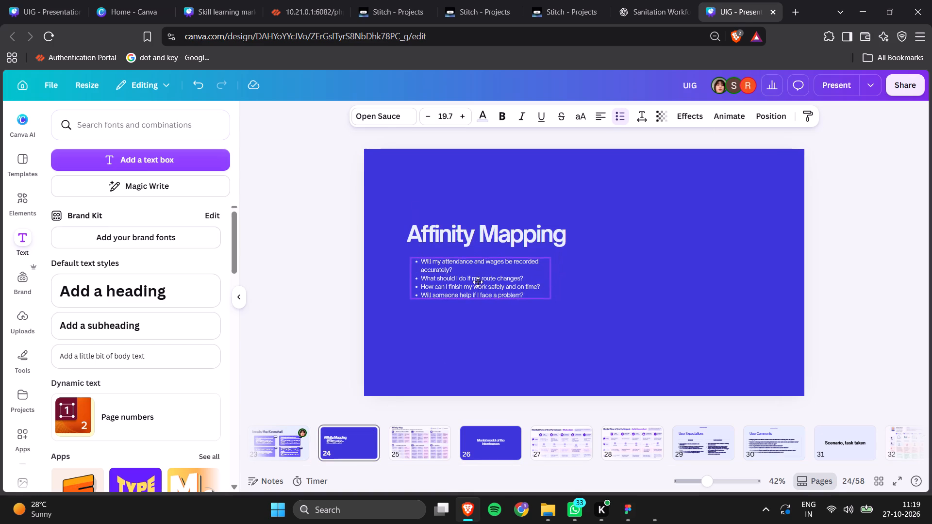
drag(478, 282, 472, 278)
drag(472, 278, 481, 282)
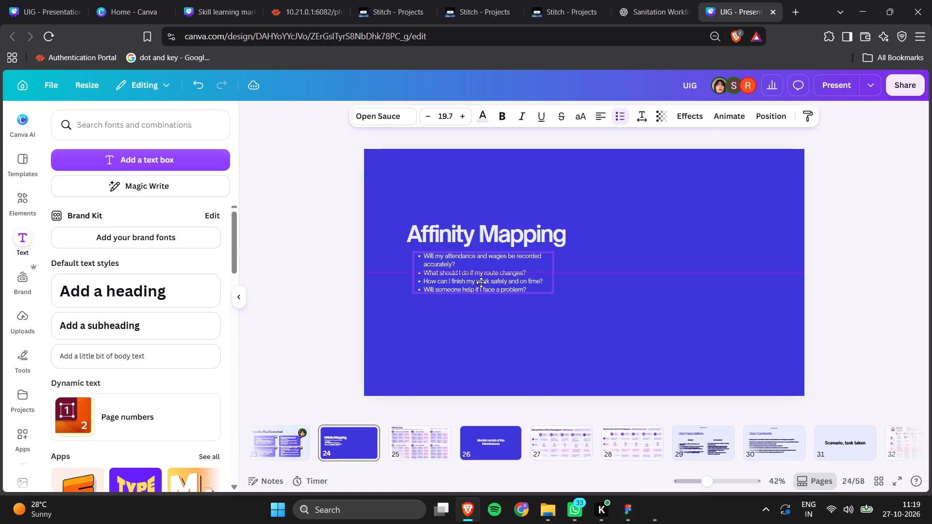
drag(481, 282, 475, 283)
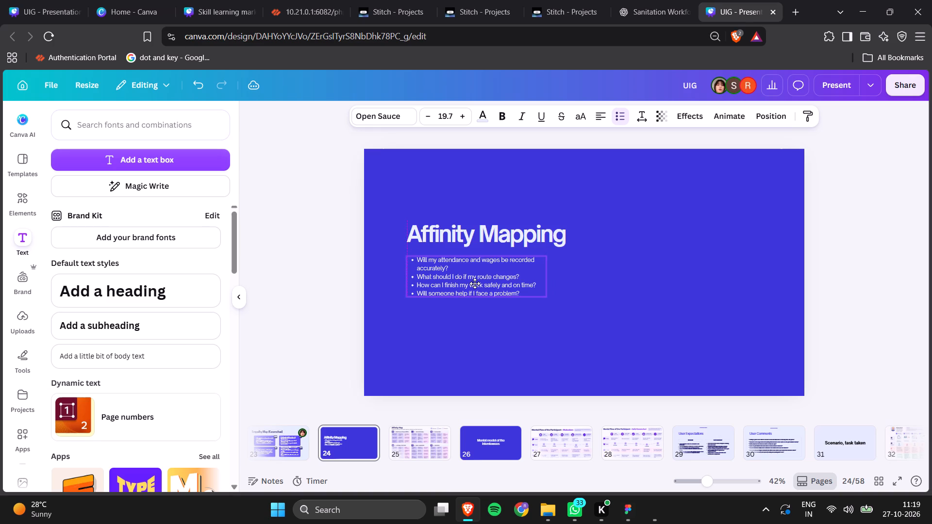
drag(475, 283, 475, 283)
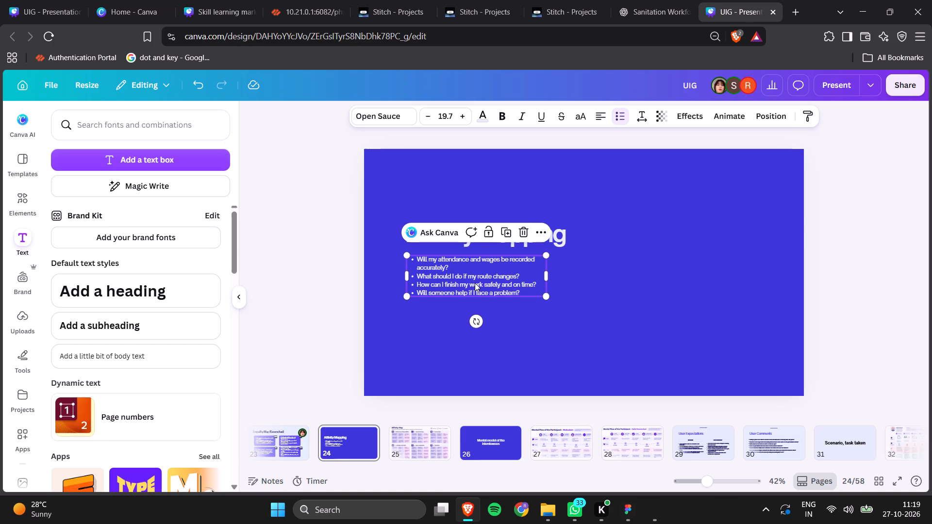
Replace the pasted bullets with the unbulleted sentence "We then organised the intrview and research insught into differnt categories".
triple_click(475, 283)
drag(528, 293, 419, 261)
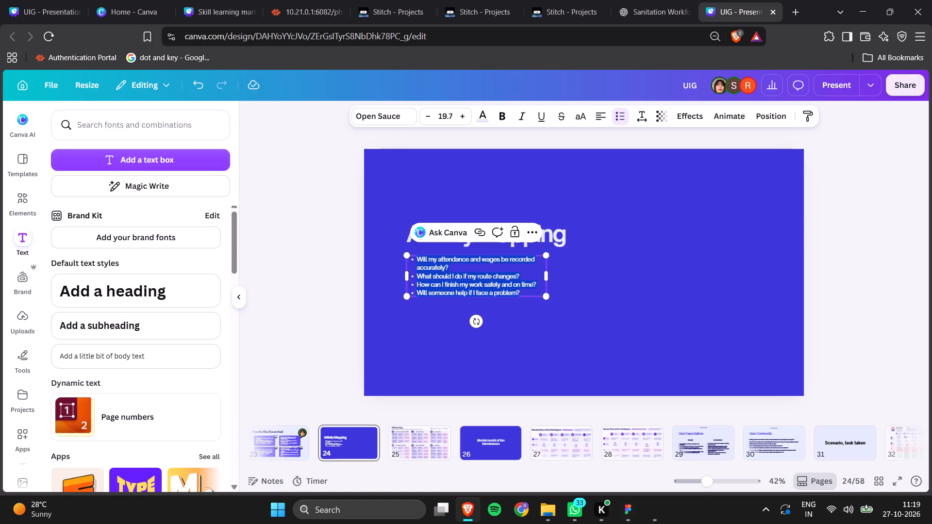
text(we)
key(space)
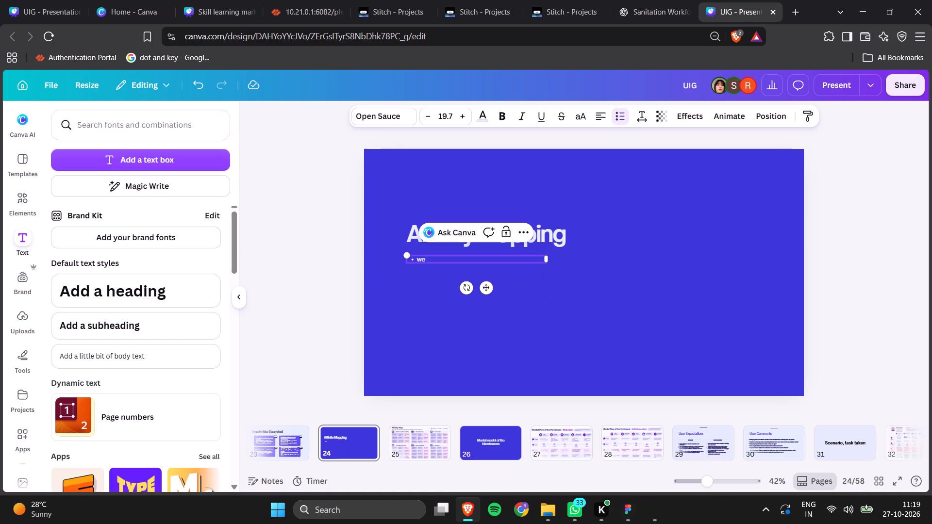
key(BackSpace)
key(BackSpace)
key(BackSpace)
key(BackSpace)
text(organised)
key(space)
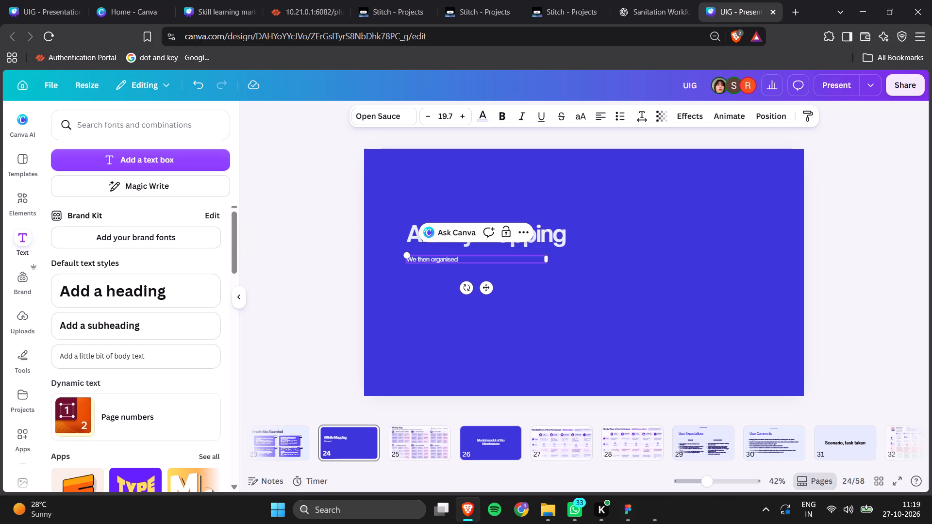
text(the)
key(space)
text(intrview and research insught)
key(space)
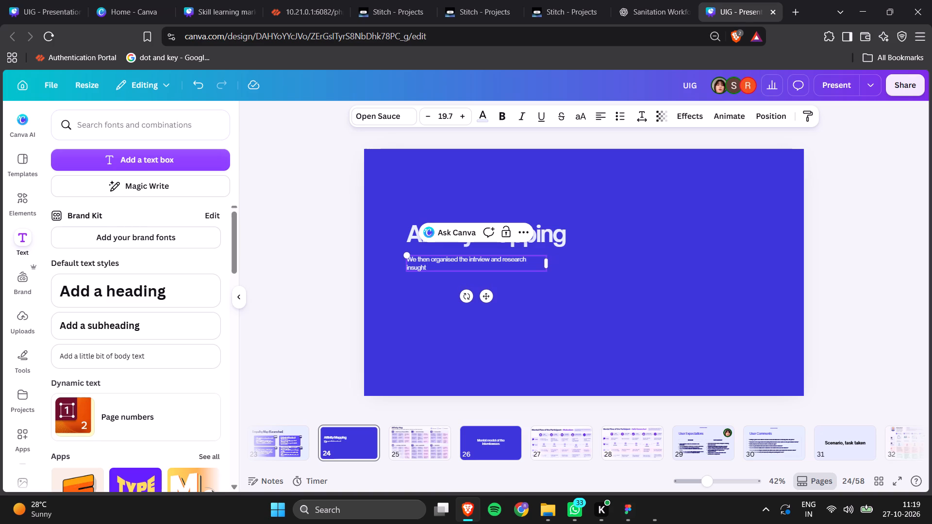
text(into differe)
key(BackSpace)
text(nt catw)
key(BackSpace)
text(egoriw)
key(BackSpace)
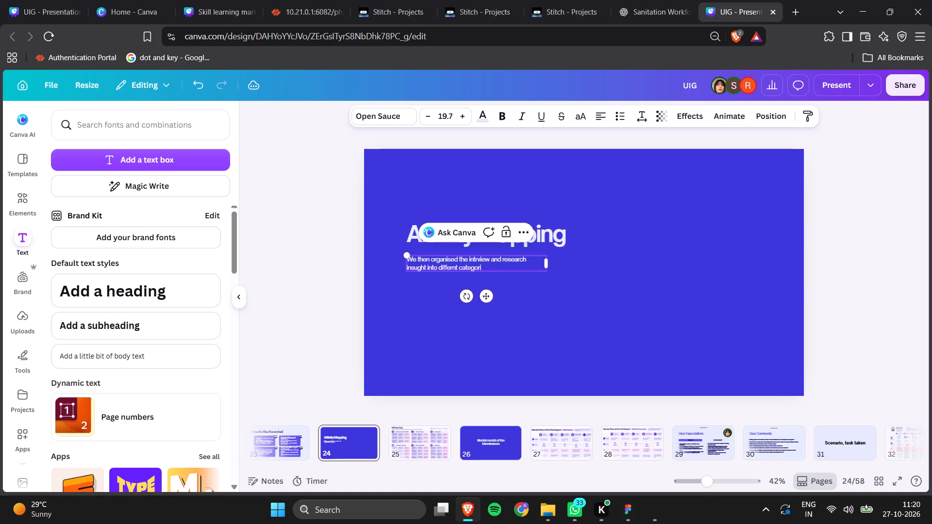
text(es)
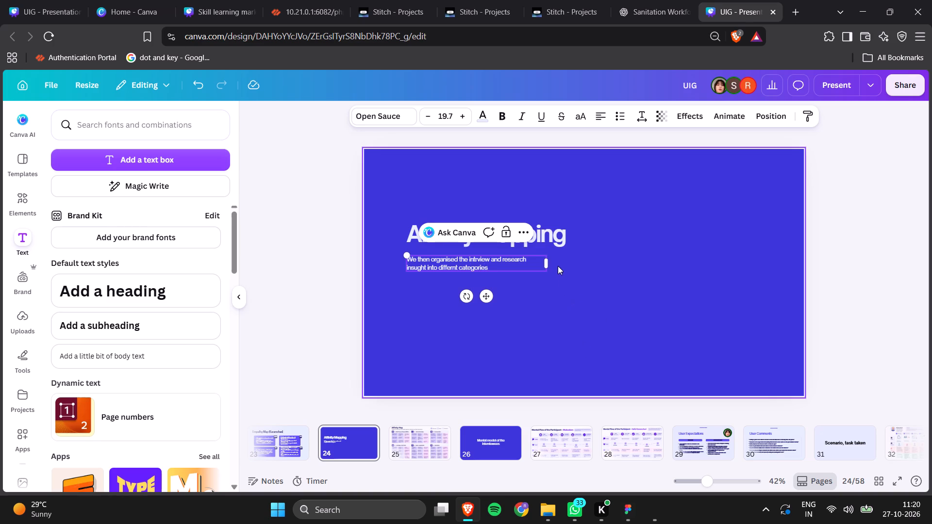
Widen the description's text box so the sentence fits on one line, and set its font size to 25.
click(549, 265)
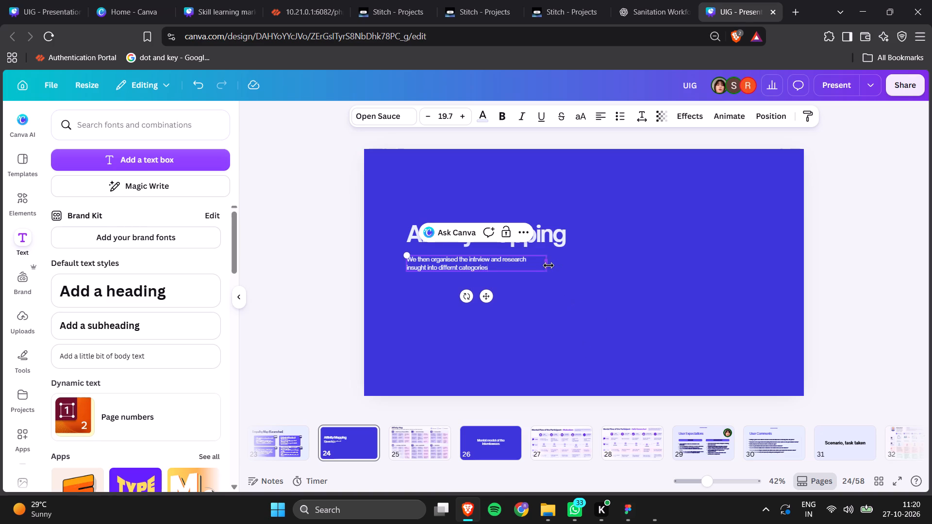
drag(549, 265, 697, 250)
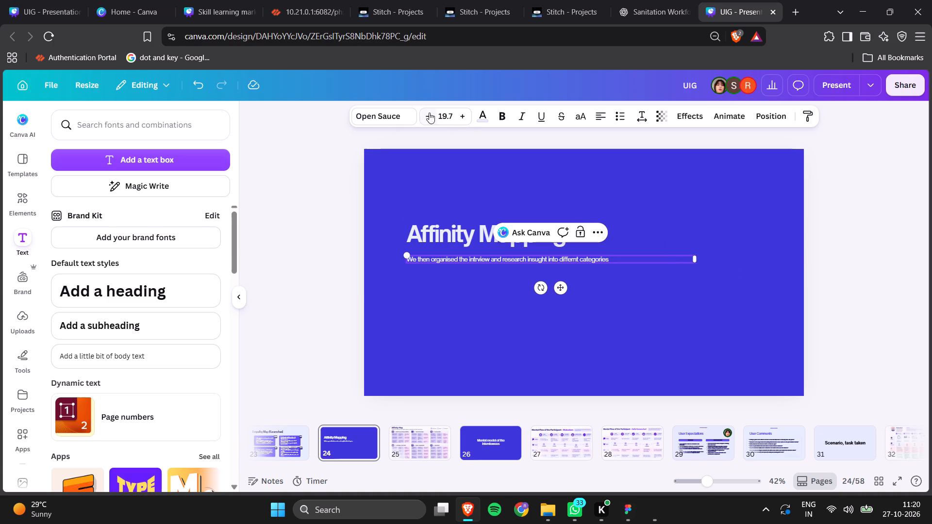
double_click(446, 116)
text(25)
key(Return)
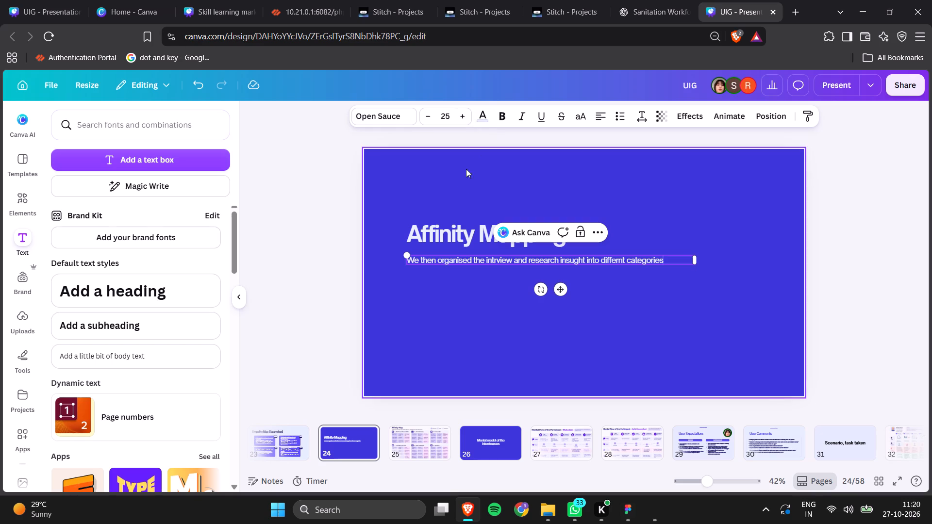
Set the Affinity Mapping title's font size to 75.
click(453, 242)
click(449, 116)
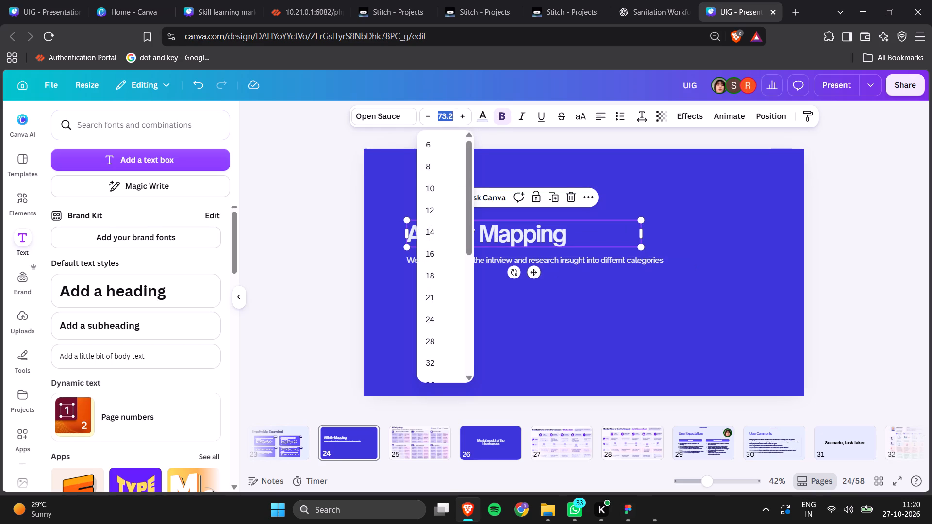
text(75)
key(Return)
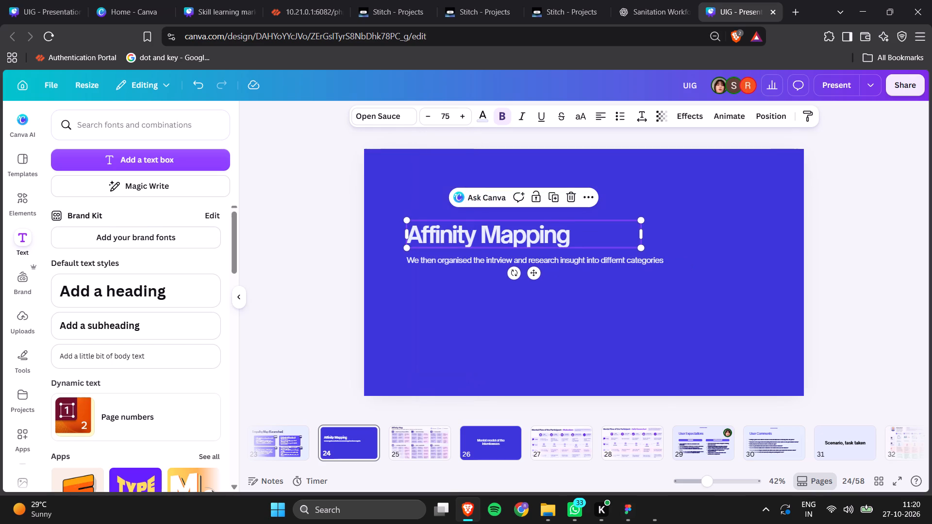
Set the font size of the description under the Affinity Mapping title to 30.
click(465, 260)
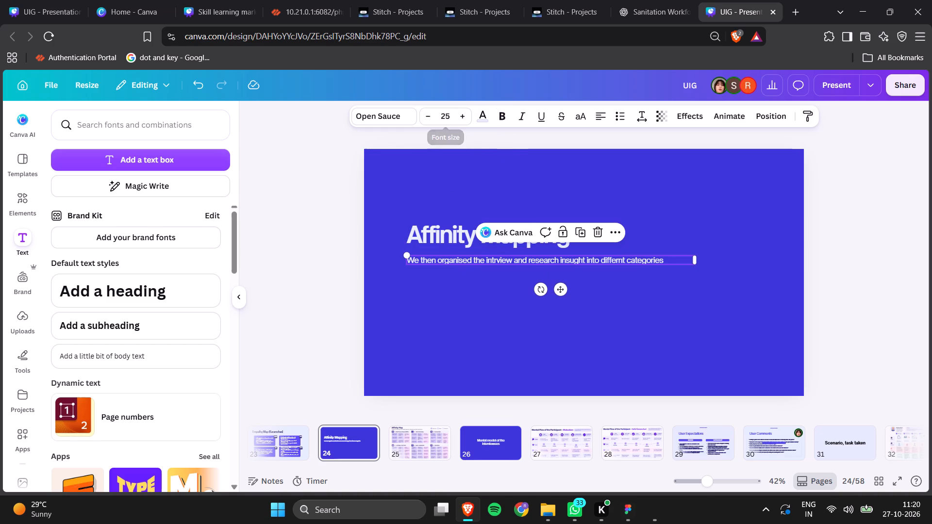
click(449, 115)
text(30)
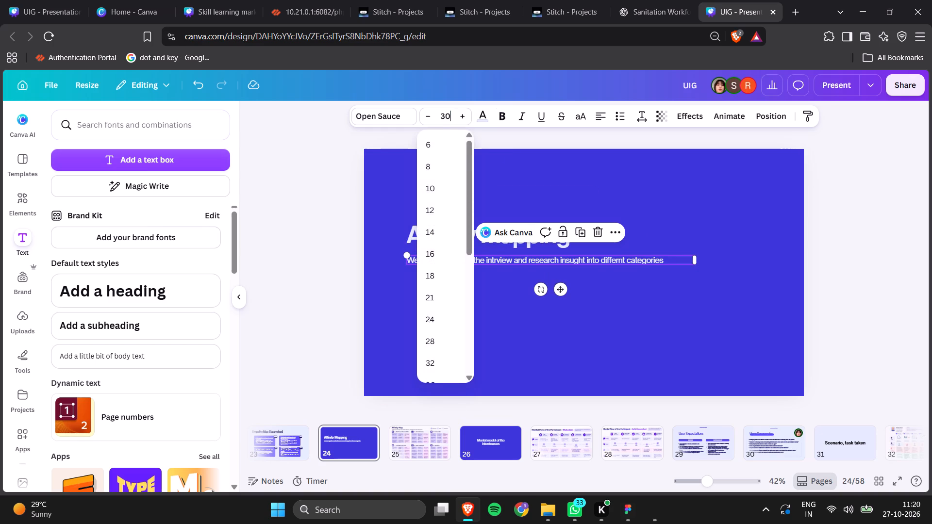
key(Return)
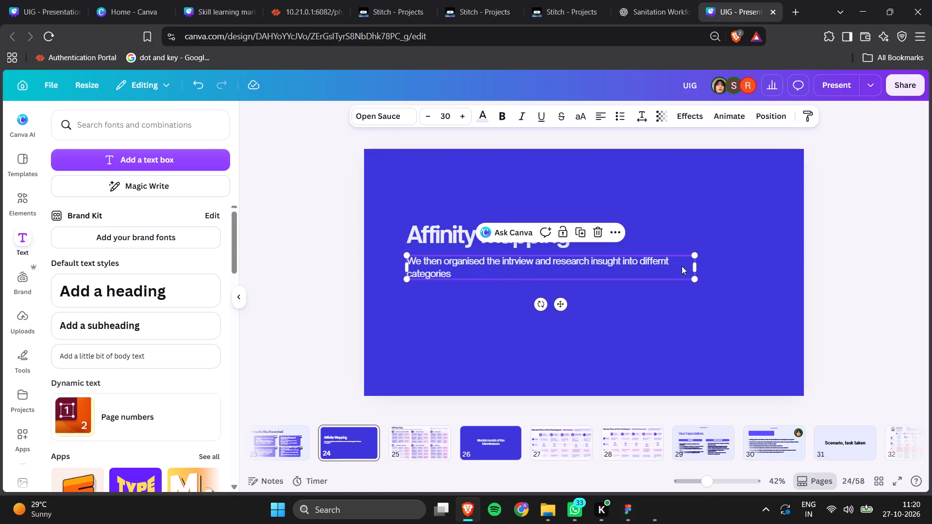
Correct the spelling of "different" and "interview" in the description under the Affinity Mapping title.
double_click(660, 259)
click(660, 259)
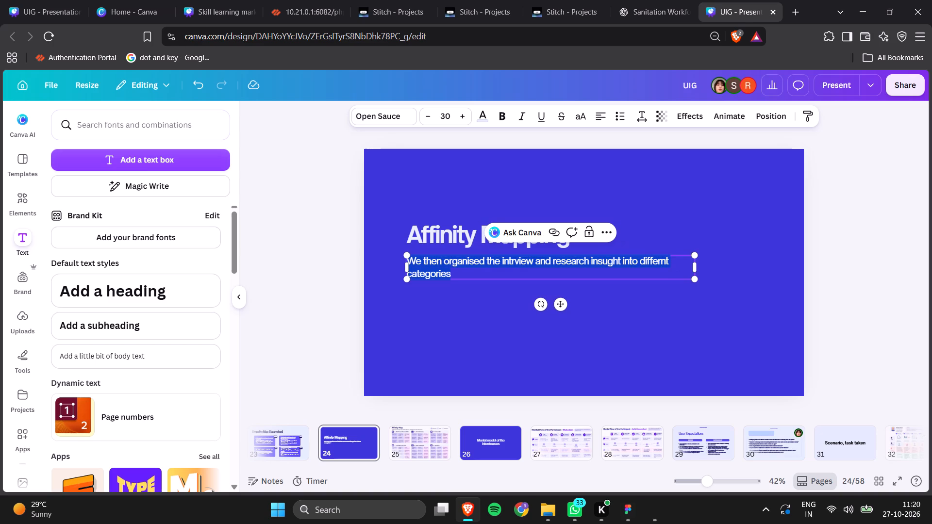
click(660, 259)
key(e)
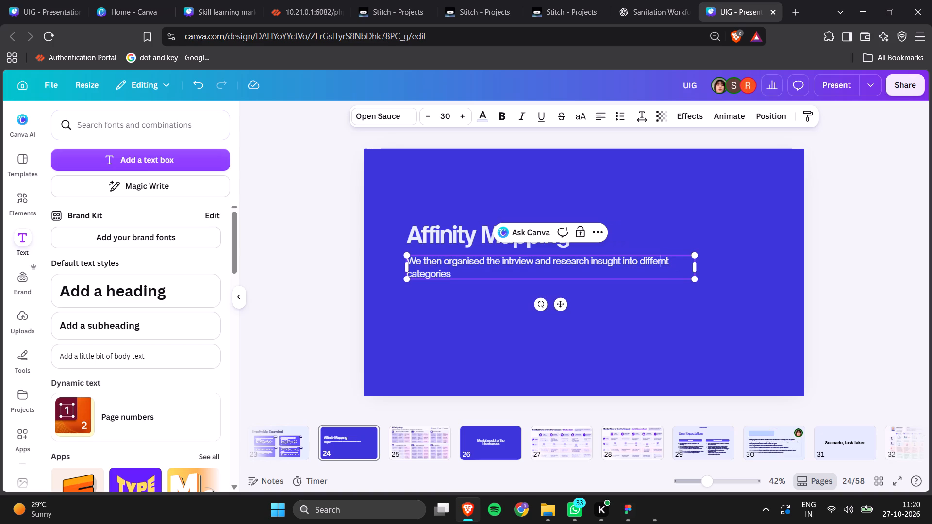
click(512, 263)
key(e)
click(318, 283)
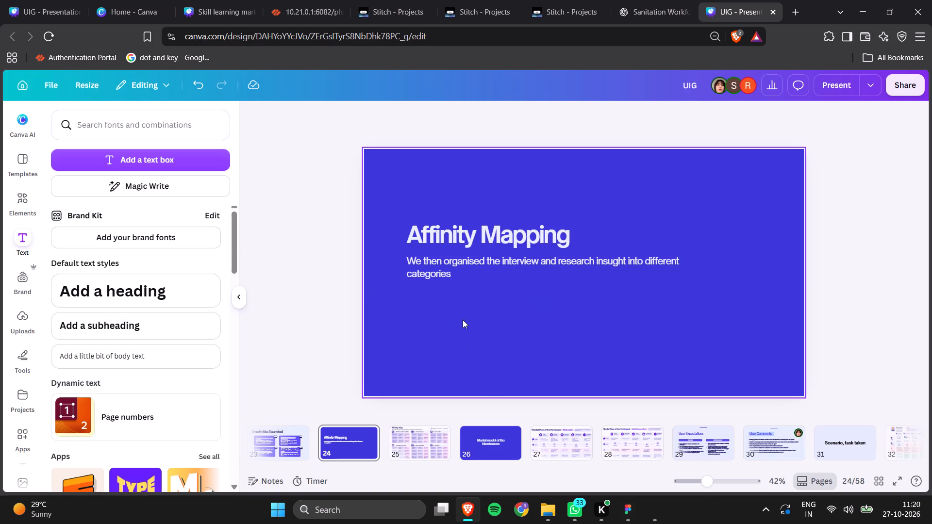
Narrow the description's text box so "different" wraps onto the second line with "categories".
click(457, 265)
drag(696, 270, 667, 270)
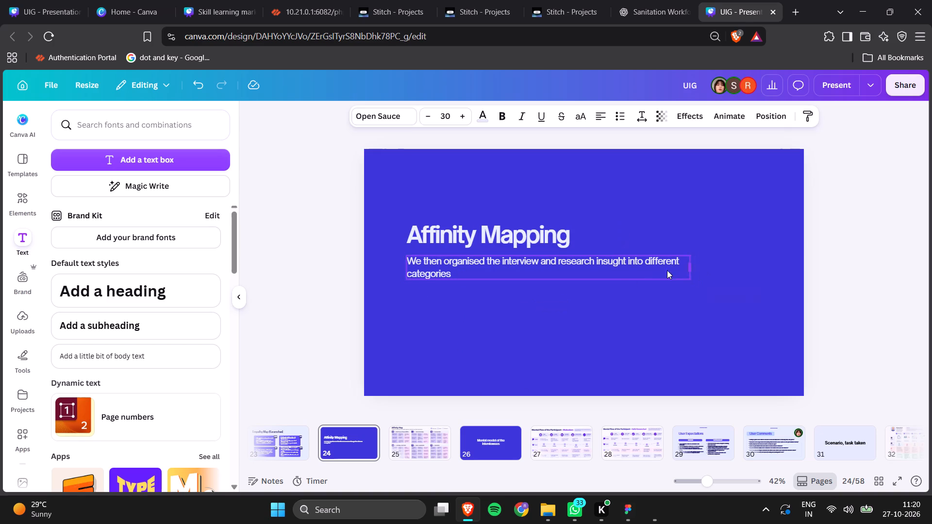
drag(667, 270, 655, 269)
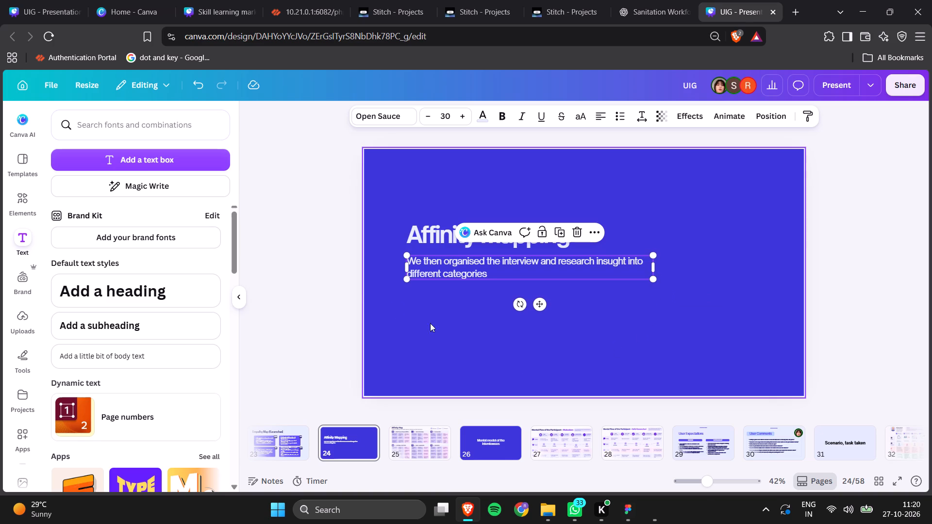
click(331, 282)
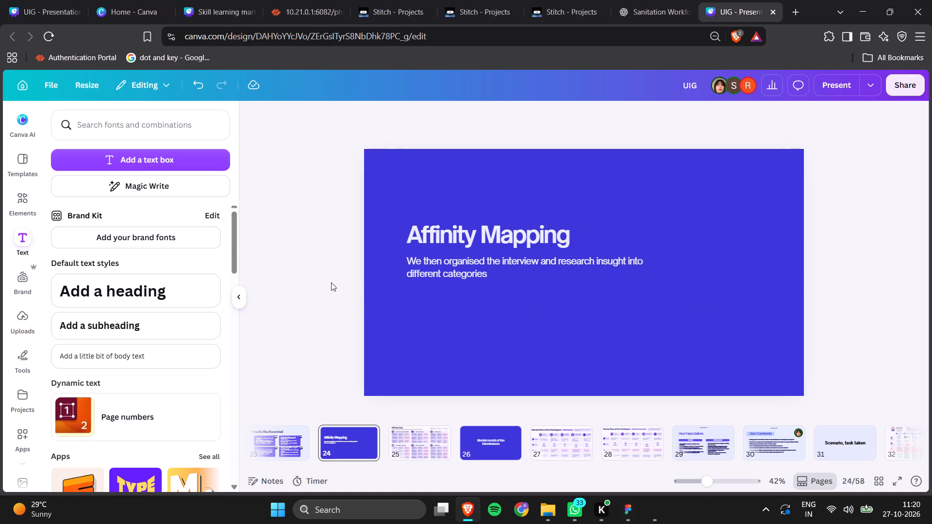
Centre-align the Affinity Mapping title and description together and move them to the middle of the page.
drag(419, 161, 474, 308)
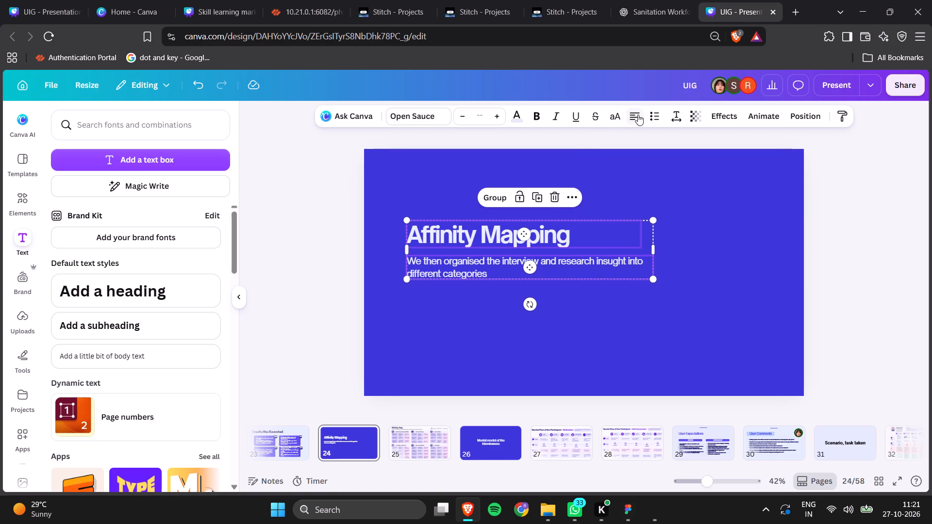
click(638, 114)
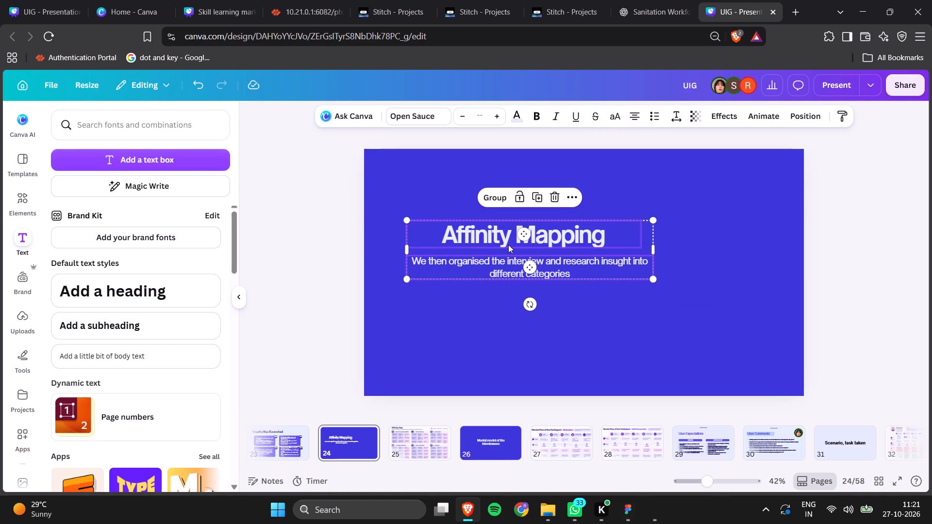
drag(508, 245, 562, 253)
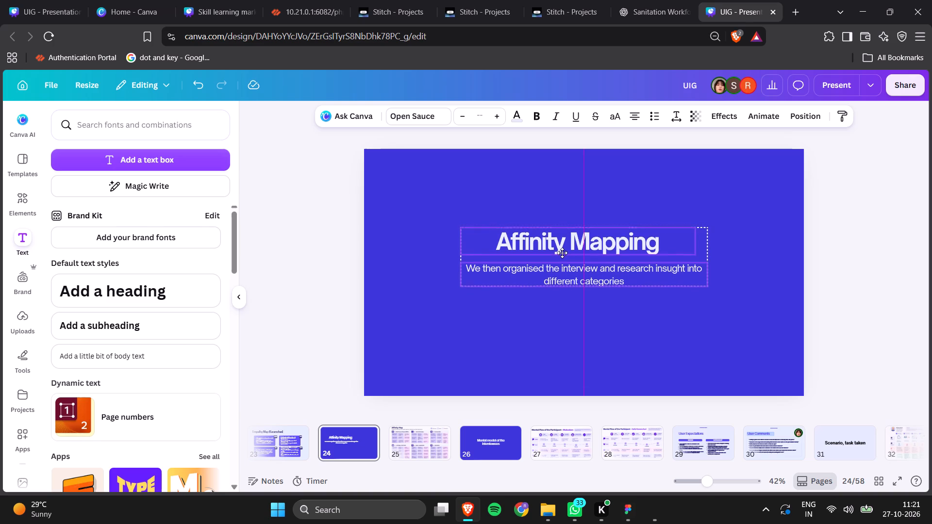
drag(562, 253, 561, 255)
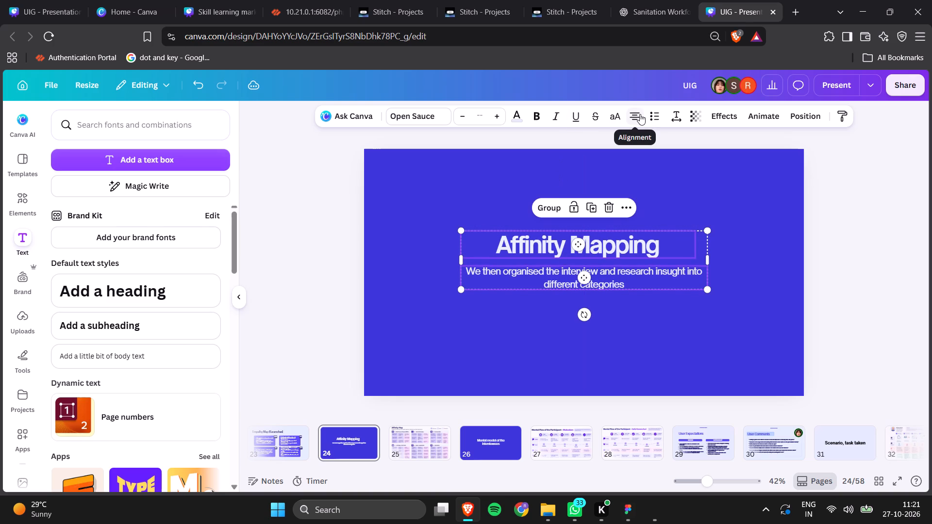
Change the alignment of the Affinity Mapping title and description to justified.
click(640, 114)
click(640, 114)
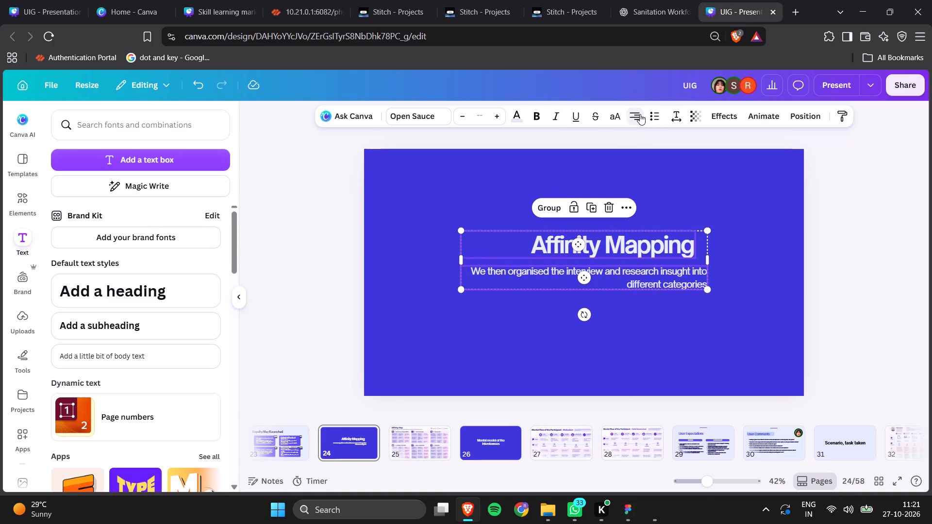
click(741, 217)
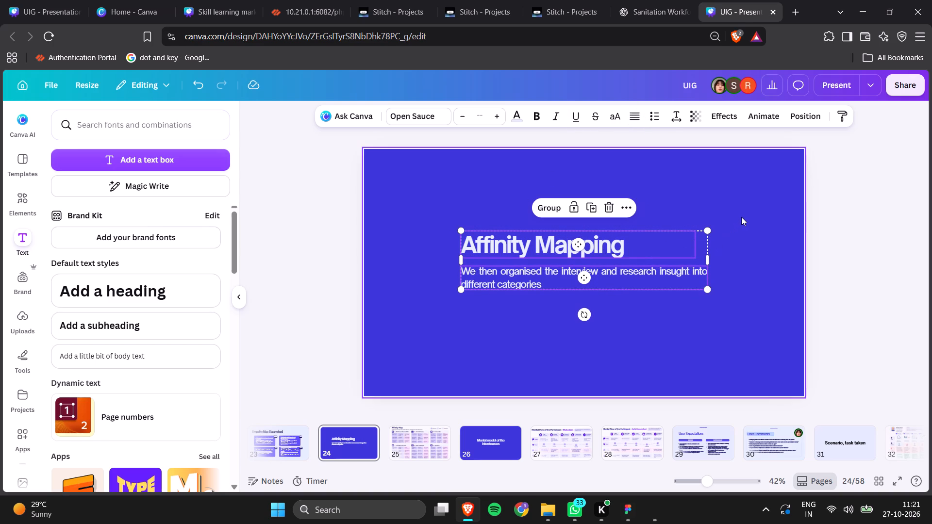
Move the title and description together to the page's left margin guide, slightly above the vertical middle.
drag(506, 206, 551, 321)
drag(538, 259, 475, 263)
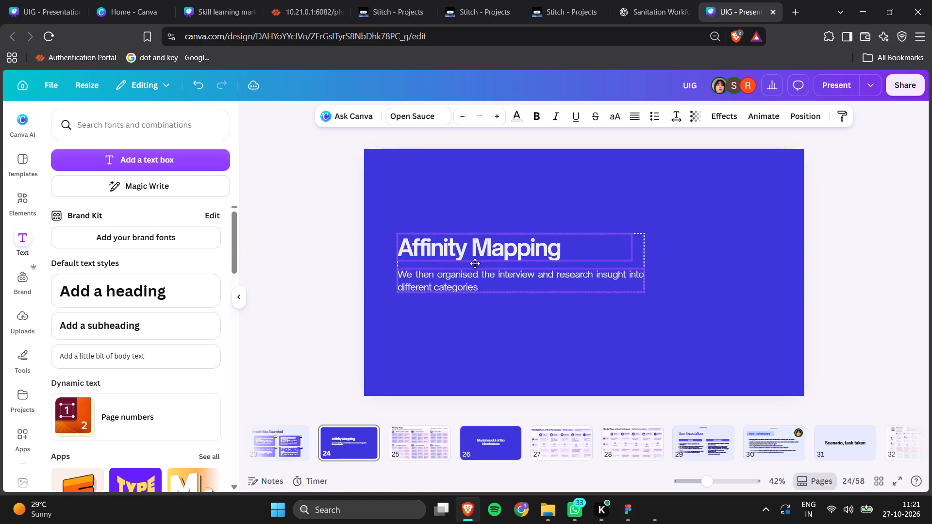
drag(475, 263, 475, 254)
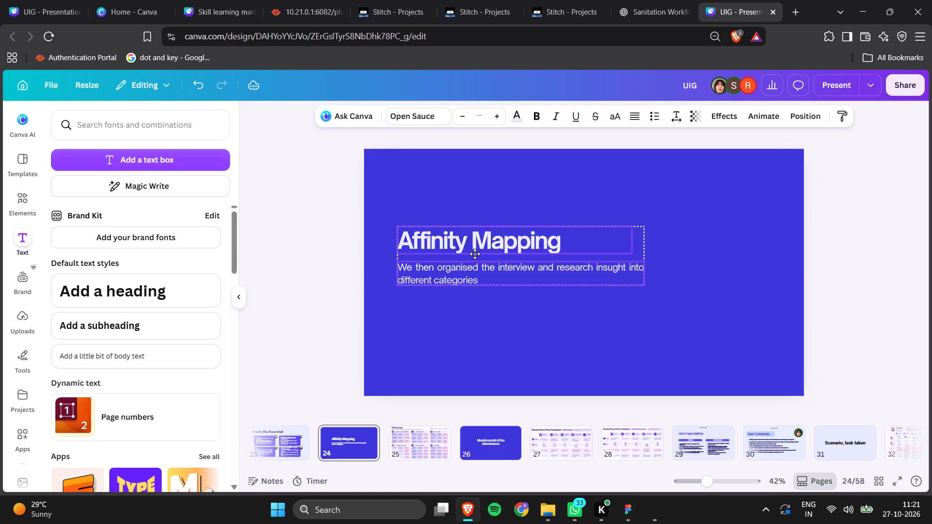
drag(475, 254, 466, 252)
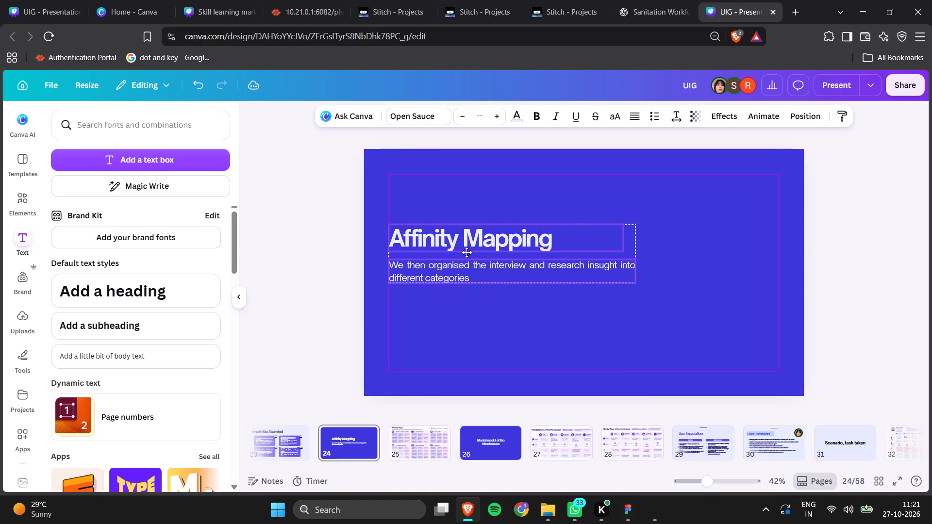
drag(466, 252, 468, 252)
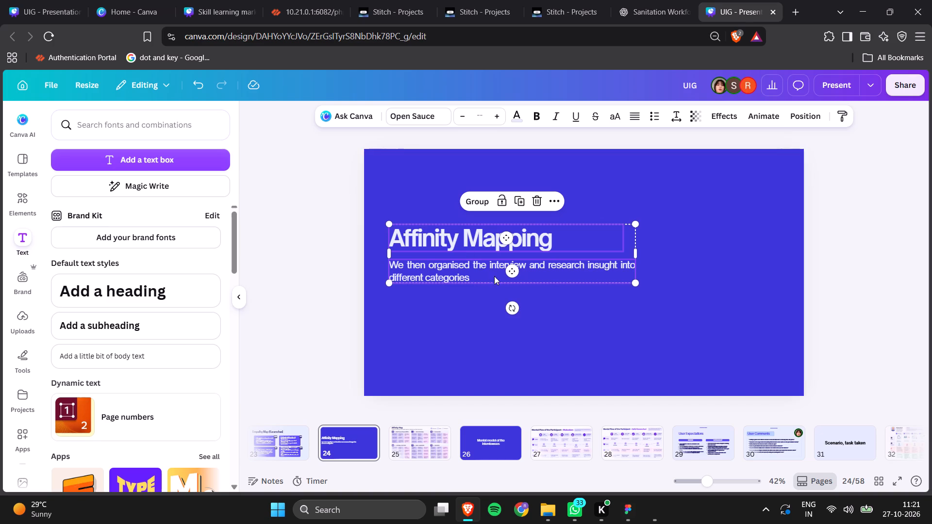
click(496, 363)
drag(391, 178, 429, 355)
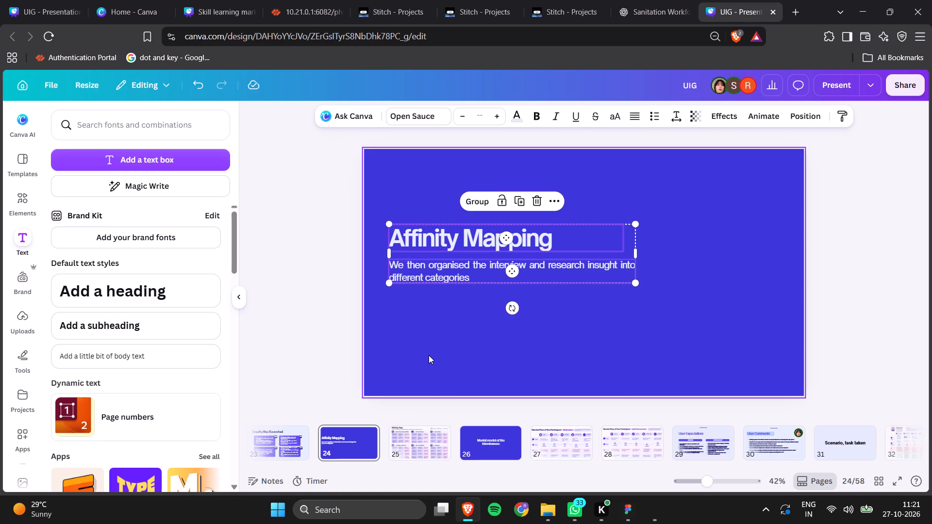
Duplicate the Affinity Mapping title page, page 24.
click(425, 442)
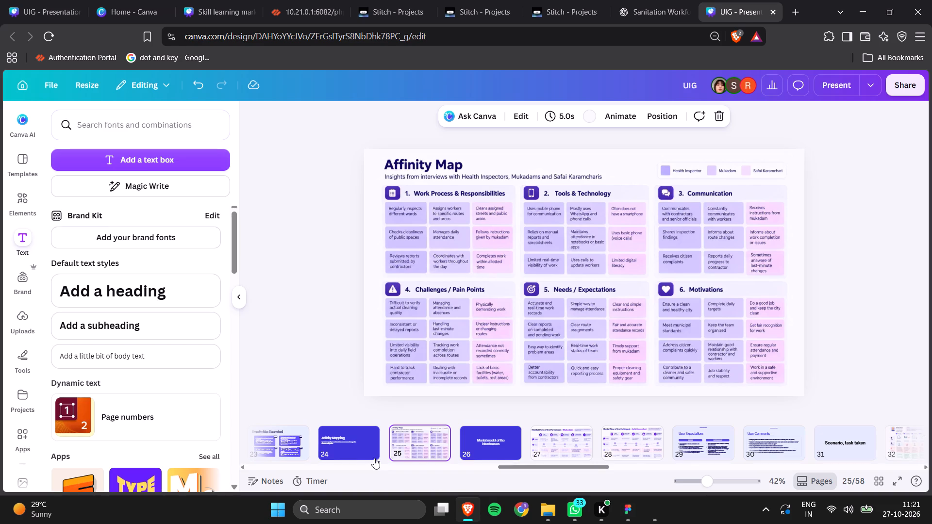
right_click(360, 443)
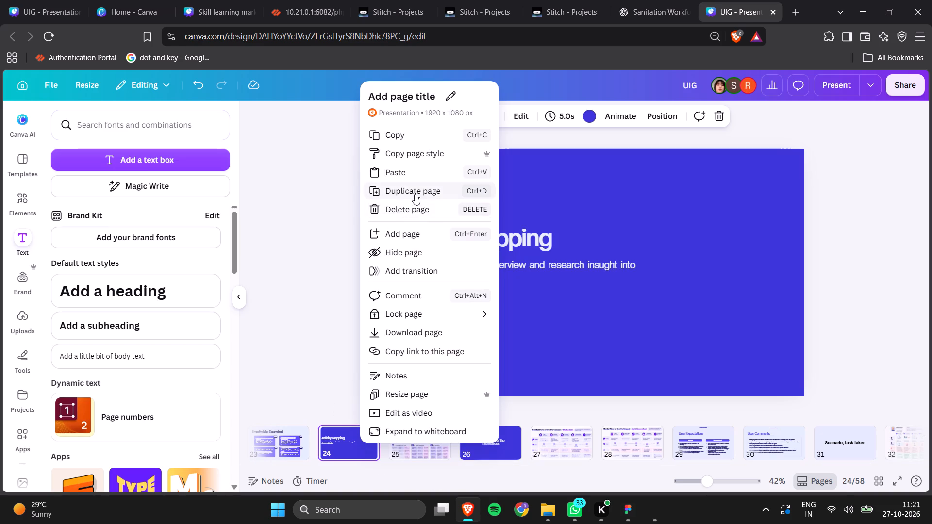
click(415, 194)
Retitle the duplicated page "Information Architecture" and widen the title's text box so it fits on one line.
double_click(438, 235)
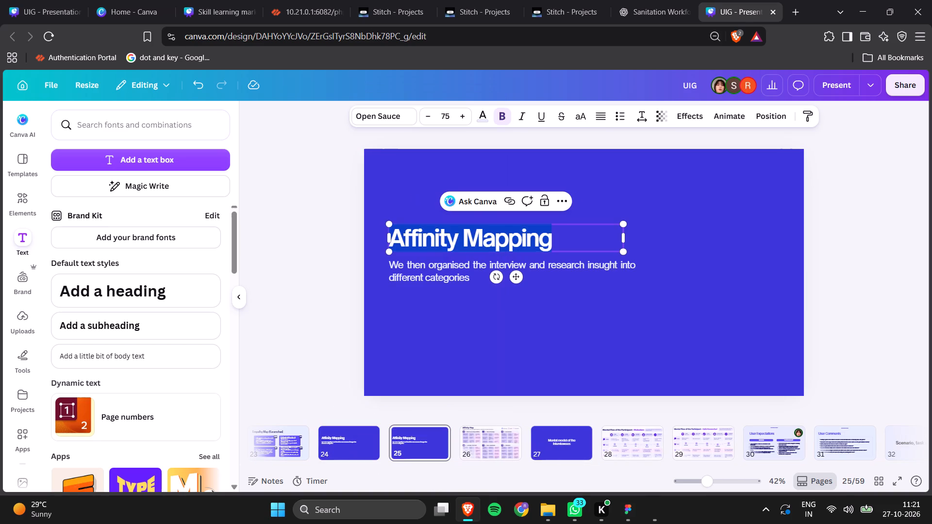
text(information)
key(space)
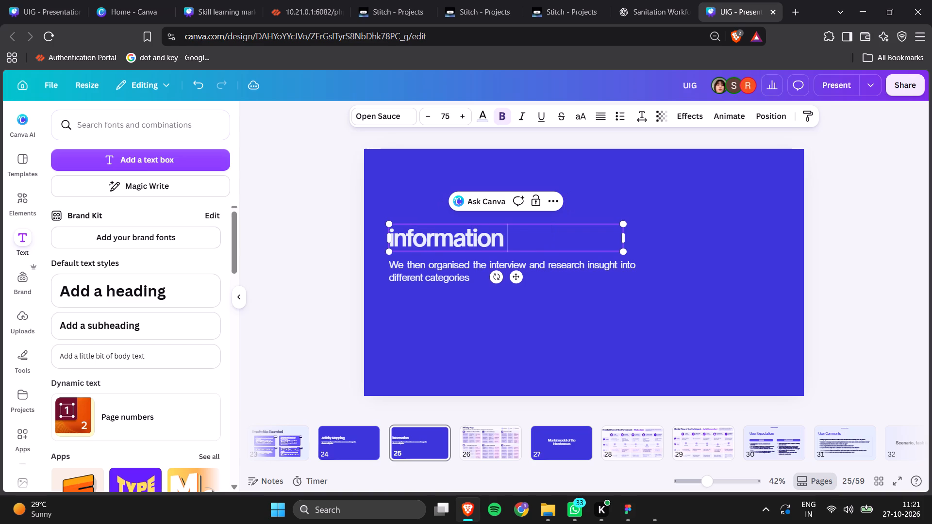
text(architecture)
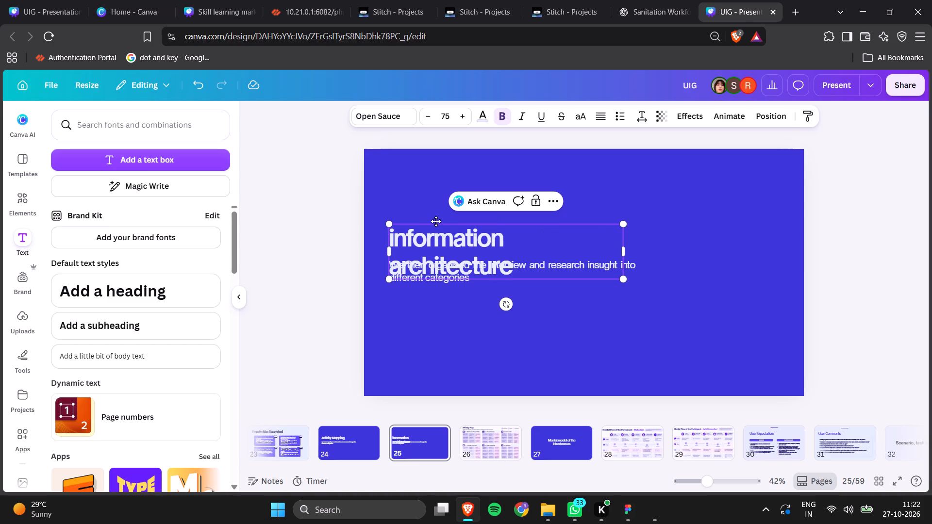
click(392, 239)
key(BackSpace)
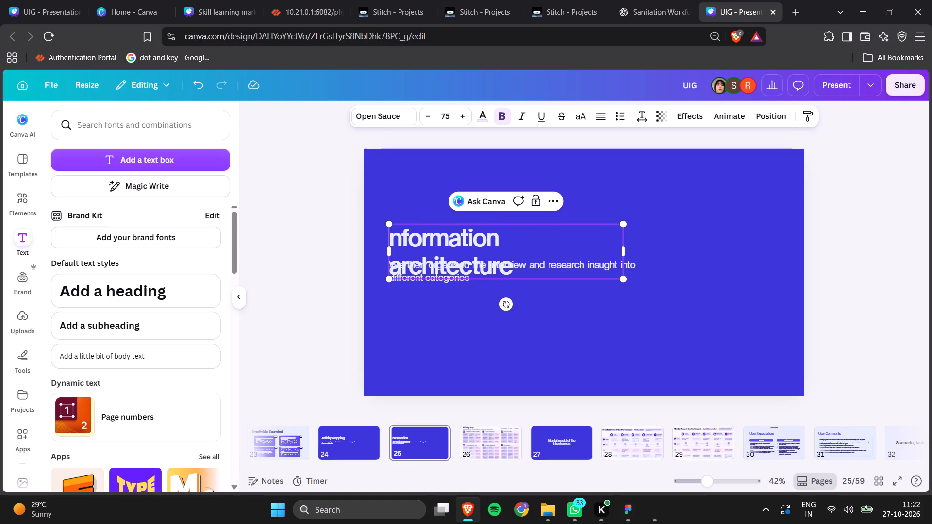
key(i)
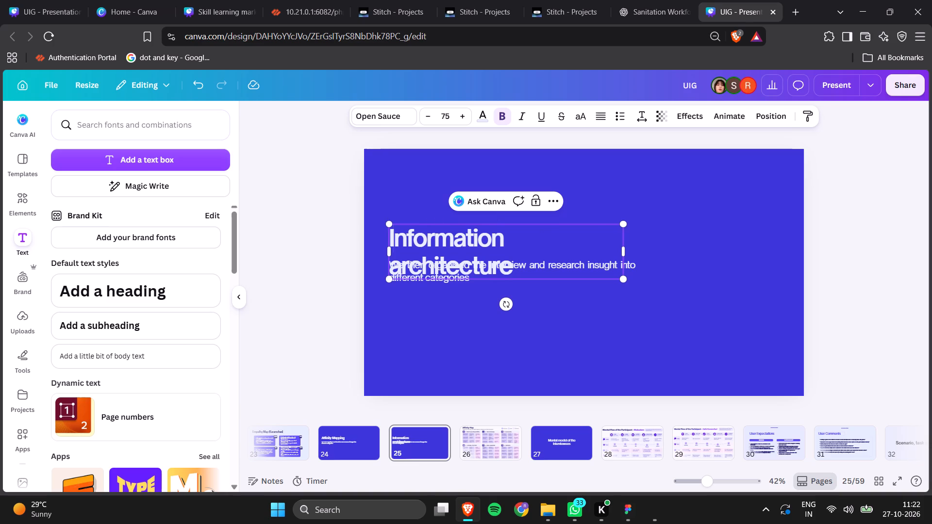
click(400, 265)
key(BackSpace)
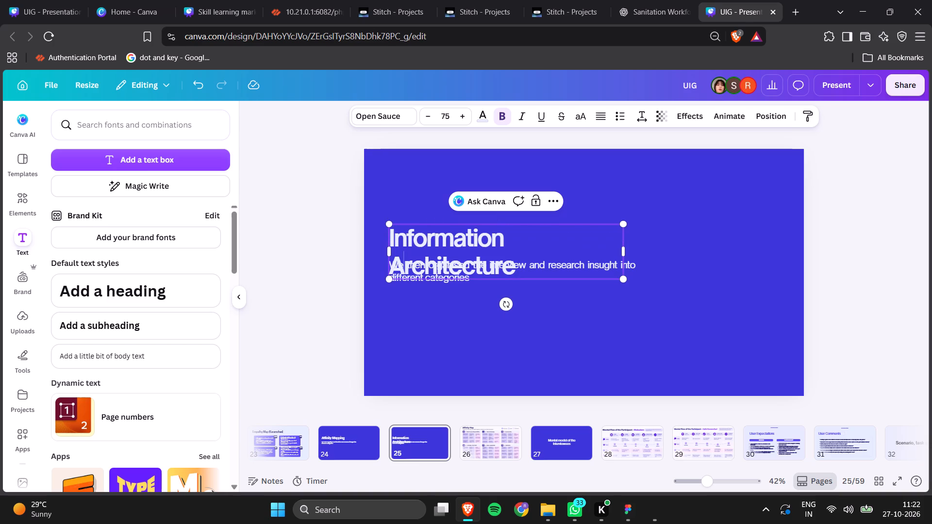
drag(625, 251, 738, 231)
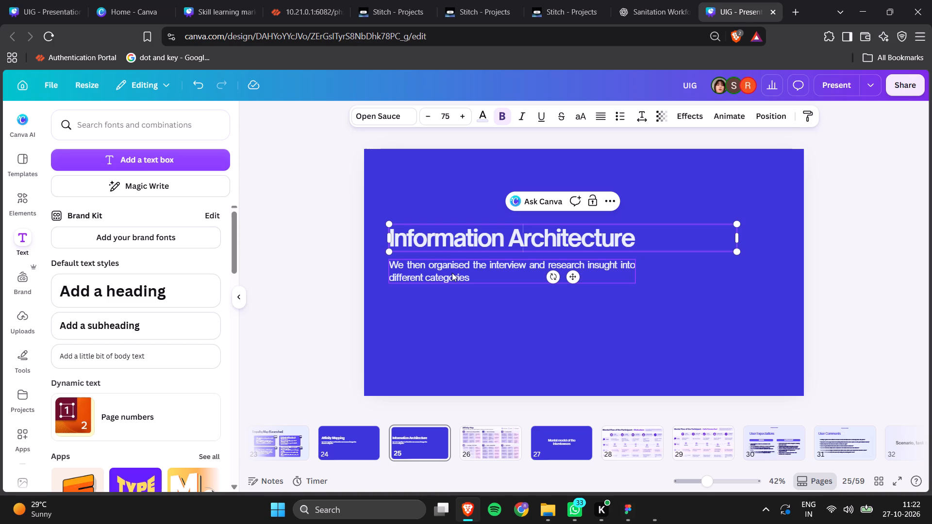
On the Affinity Mapping page, place a copy of the description directly below the original with matching spacing of 33.
click(349, 442)
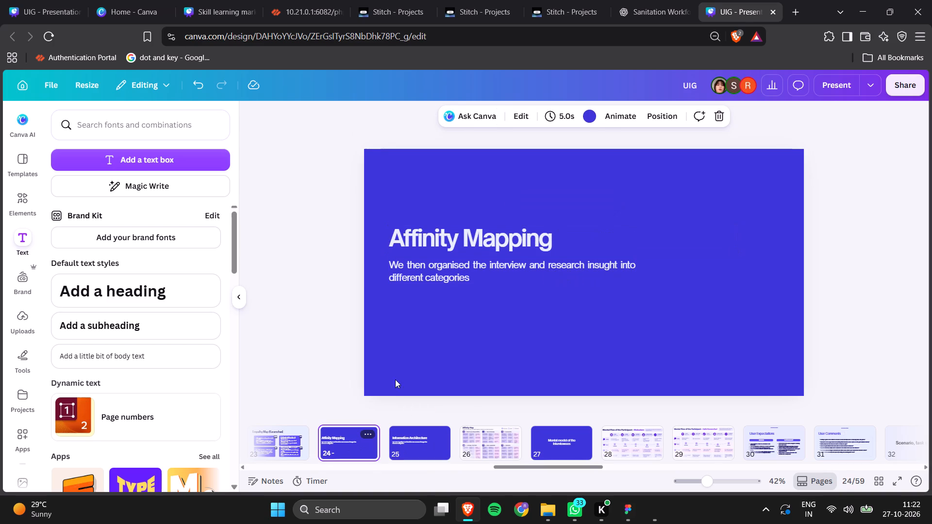
click(446, 273)
alt+drag(446, 273, 447, 299)
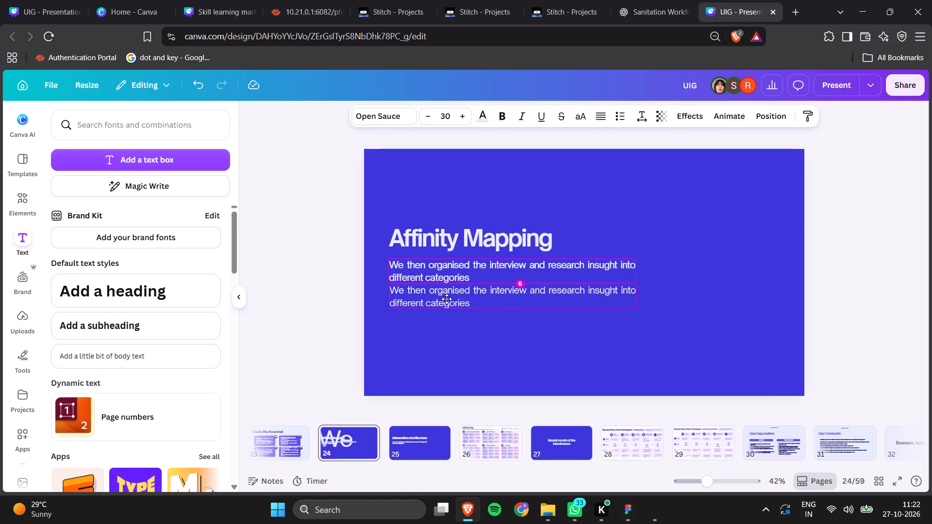
alt+drag(447, 299, 448, 302)
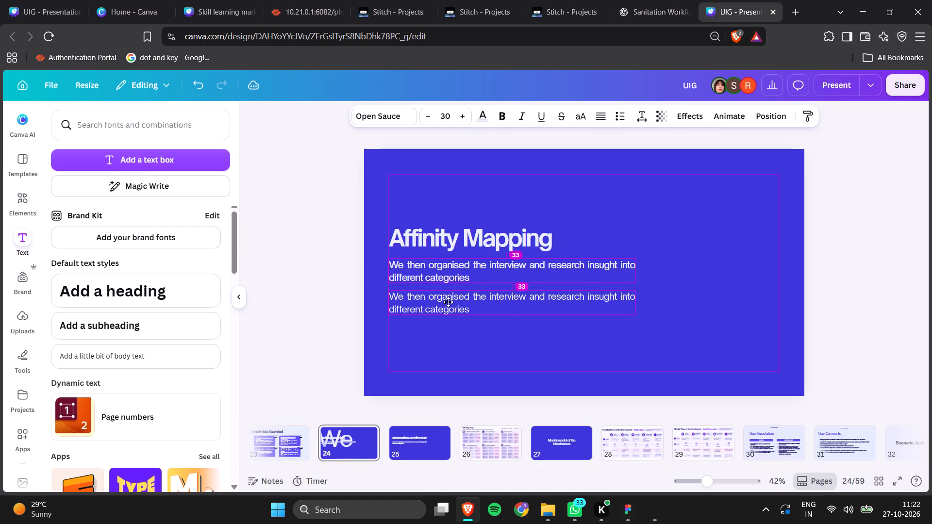
Replace the text of the copied description below the original on the Affinity Mapping page with "Detailed view: ".
double_click(448, 302)
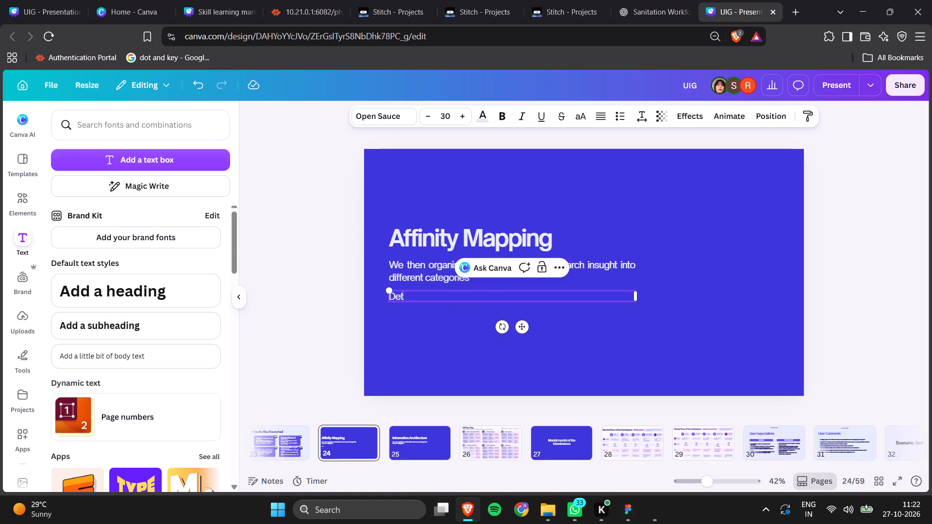
key(space)
text(view)
key(shift+colon)
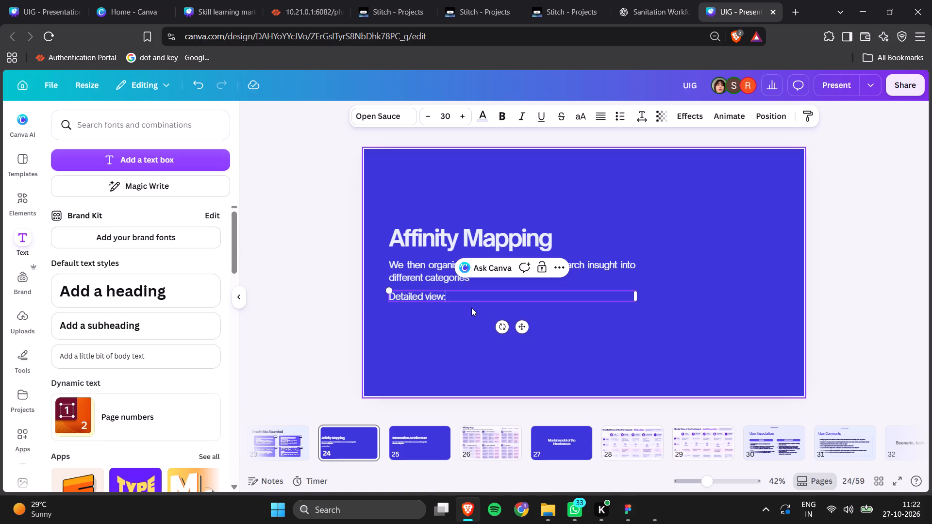
key(space)
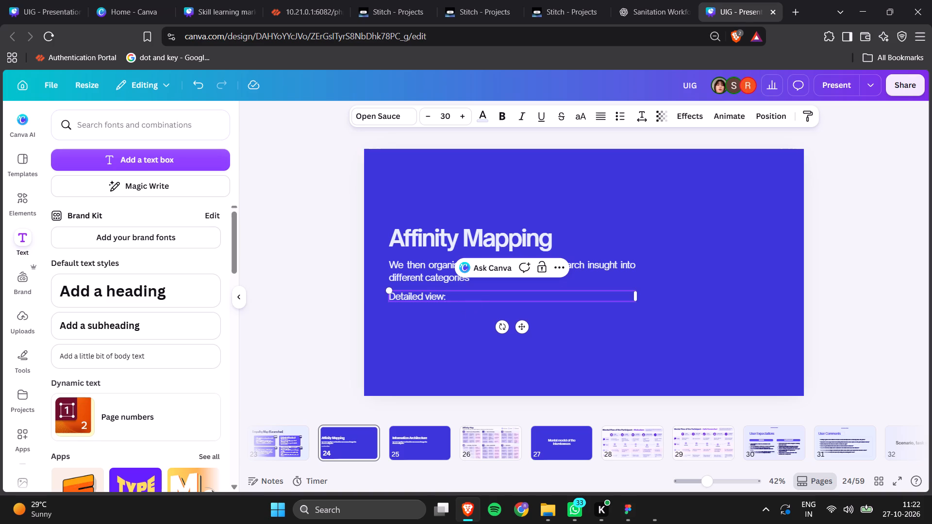
Switch to Figma and look through the open boards, the Home Dashboard design file and the Saarthi prototype.
click(626, 497)
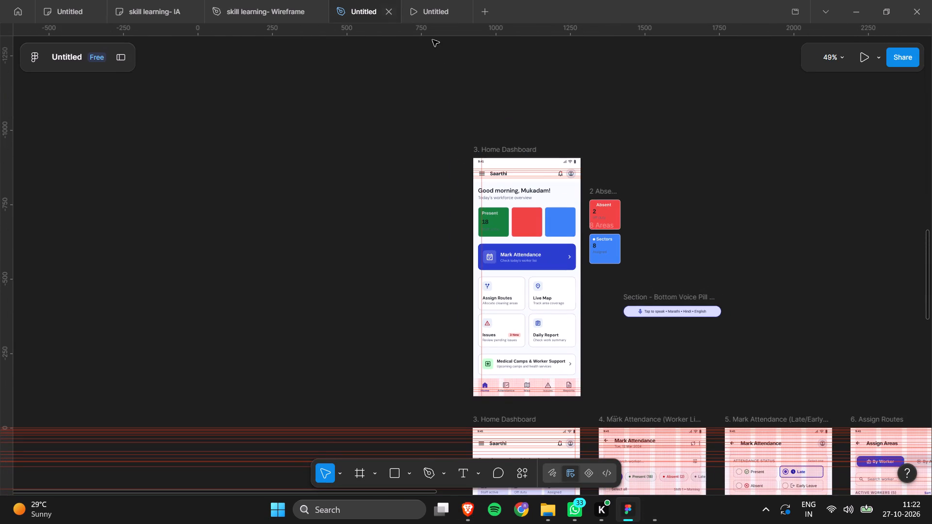
click(159, 13)
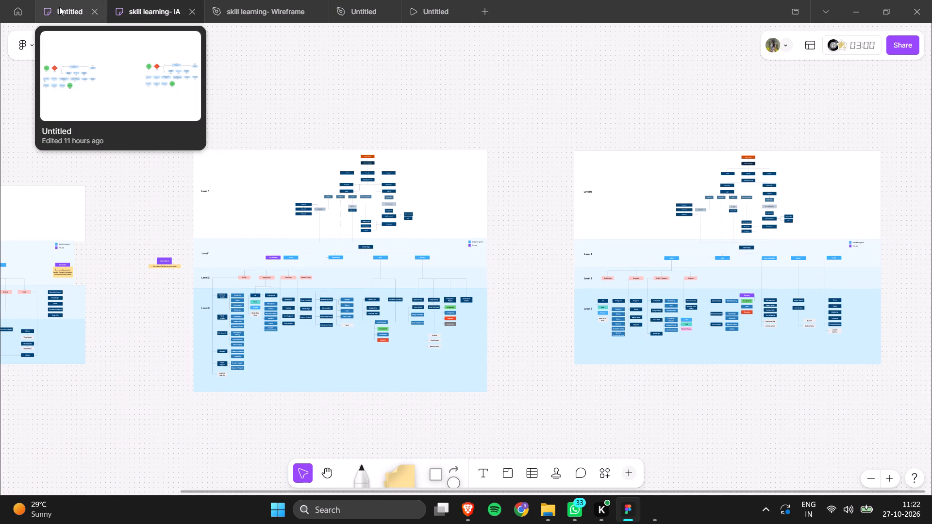
click(59, 7)
scroll(449, 117, up, 1)
click(349, 1)
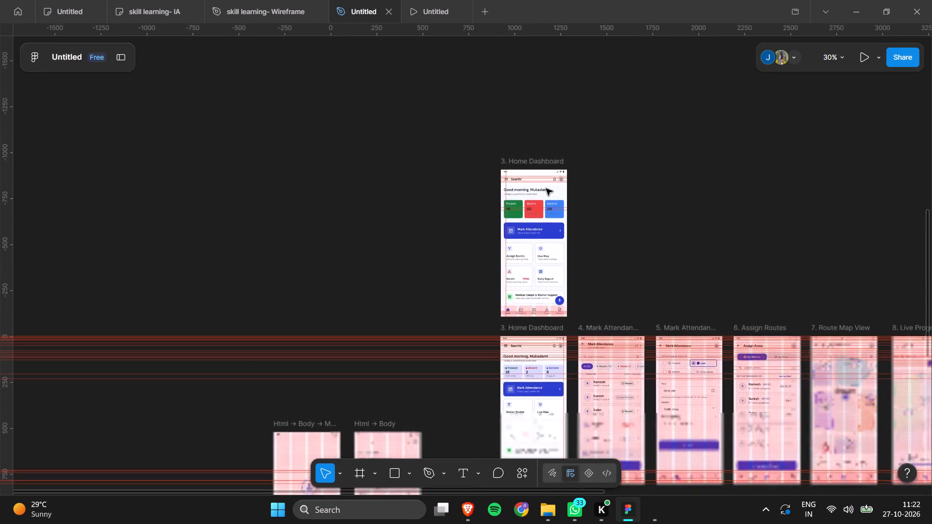
click(451, 0)
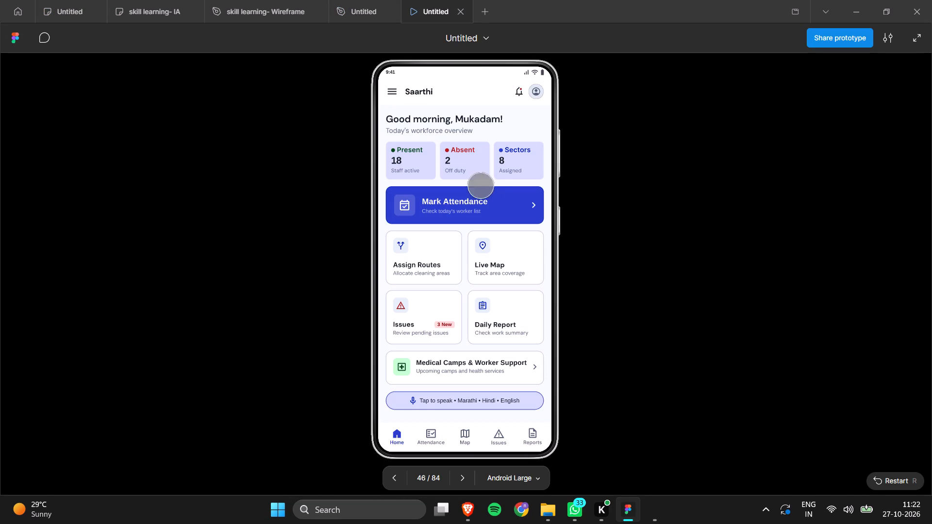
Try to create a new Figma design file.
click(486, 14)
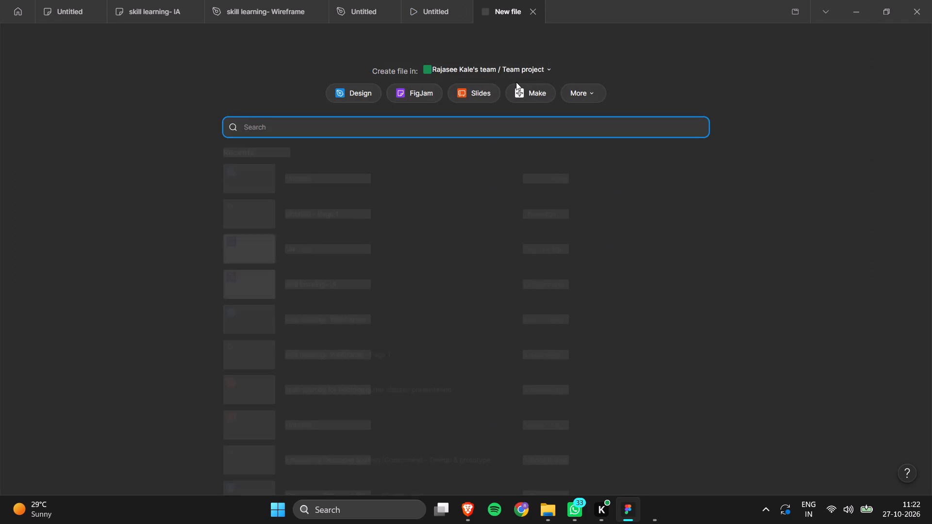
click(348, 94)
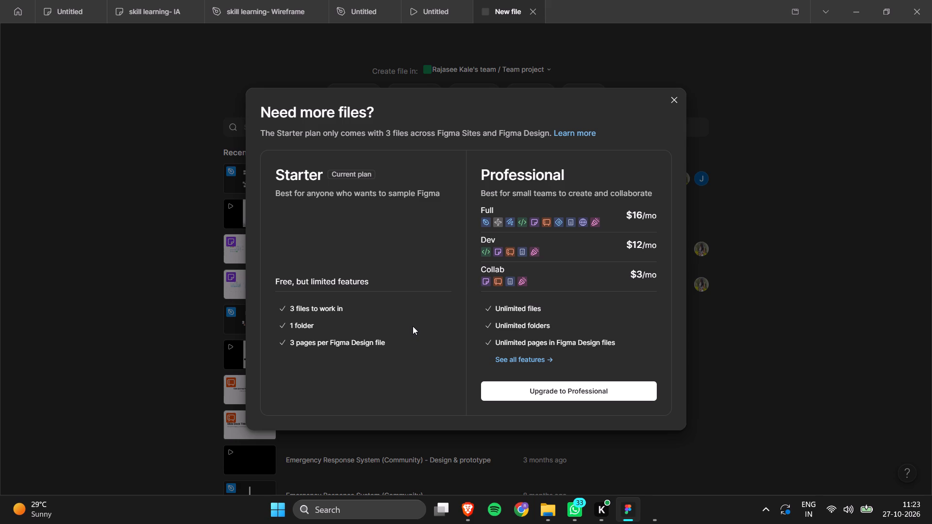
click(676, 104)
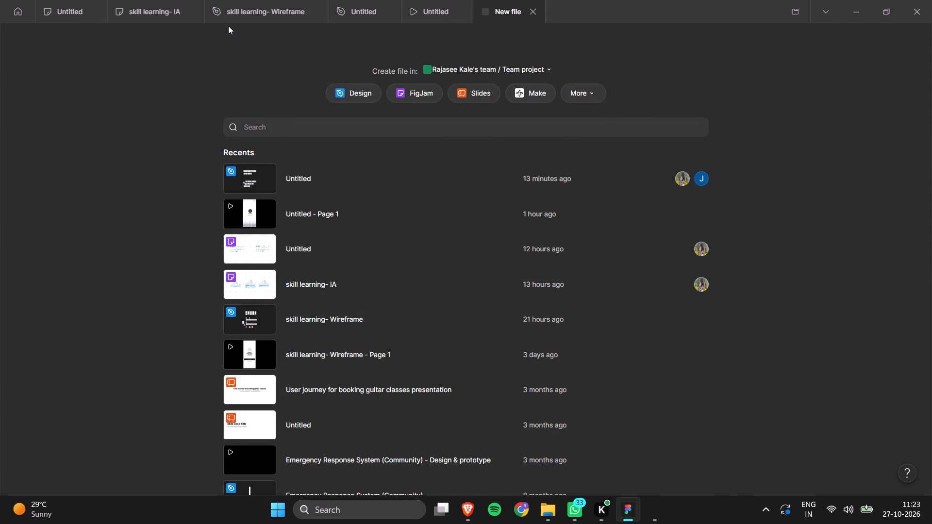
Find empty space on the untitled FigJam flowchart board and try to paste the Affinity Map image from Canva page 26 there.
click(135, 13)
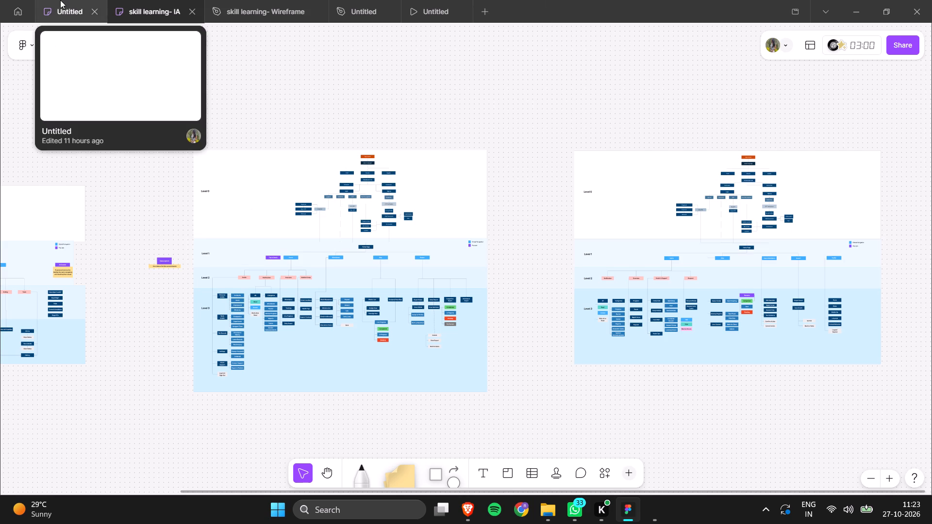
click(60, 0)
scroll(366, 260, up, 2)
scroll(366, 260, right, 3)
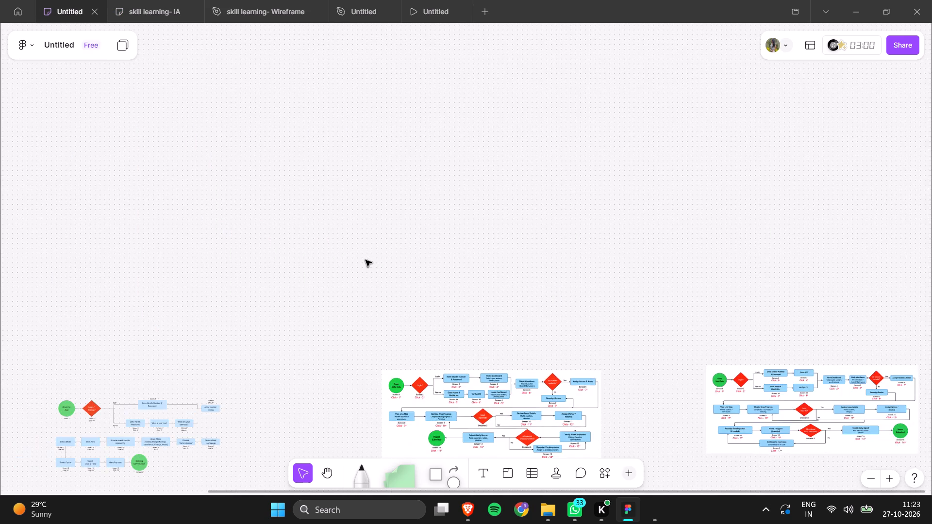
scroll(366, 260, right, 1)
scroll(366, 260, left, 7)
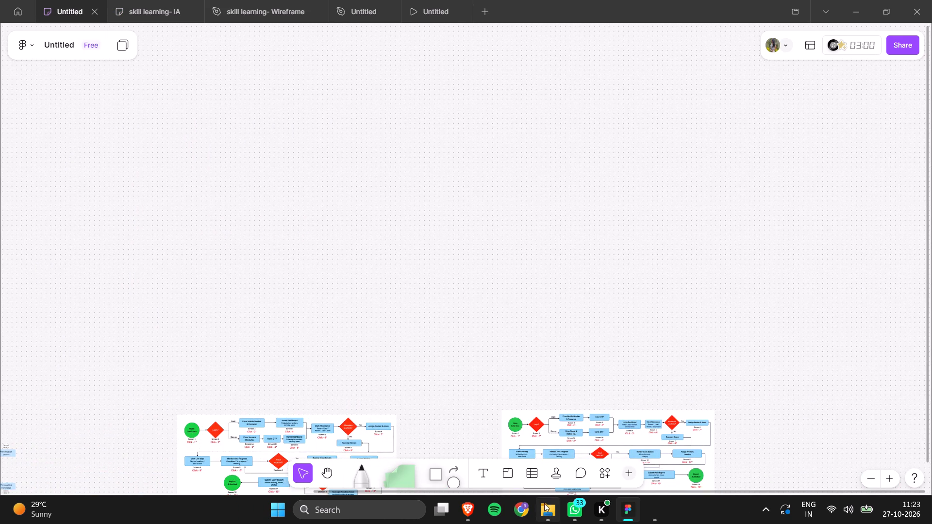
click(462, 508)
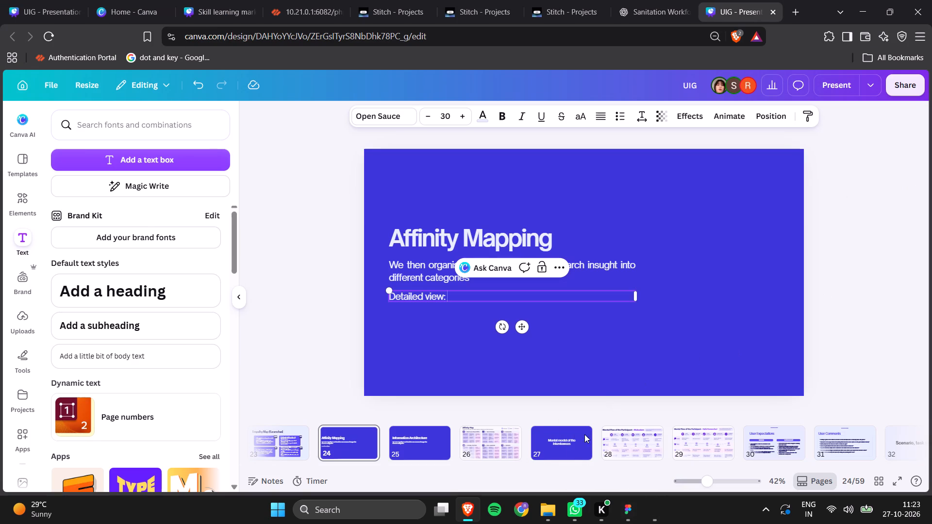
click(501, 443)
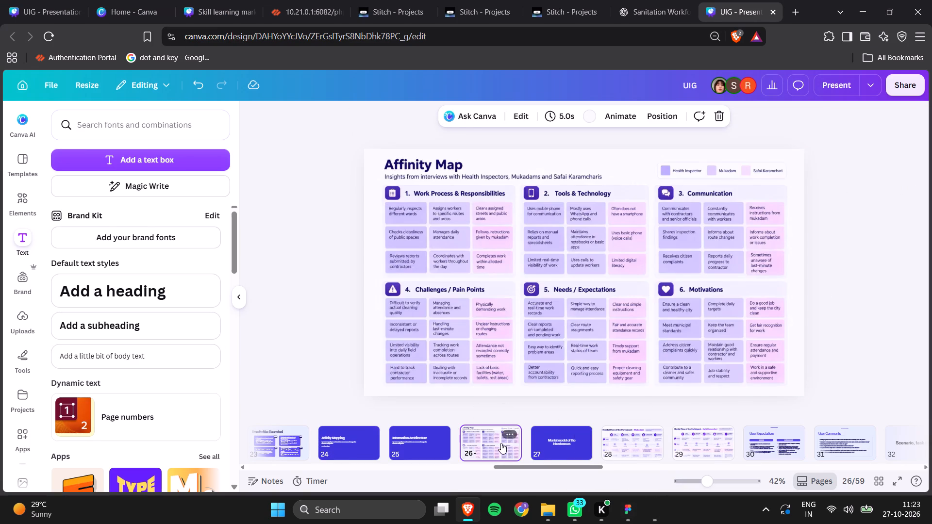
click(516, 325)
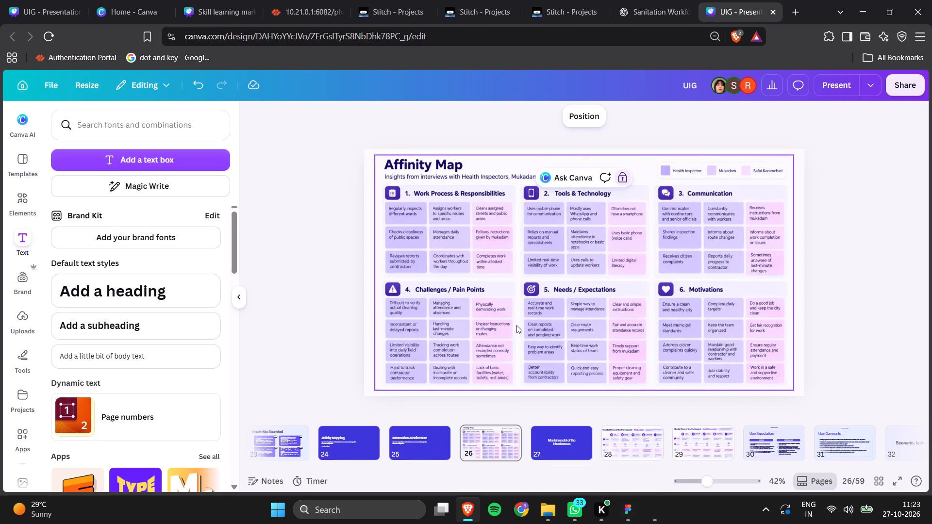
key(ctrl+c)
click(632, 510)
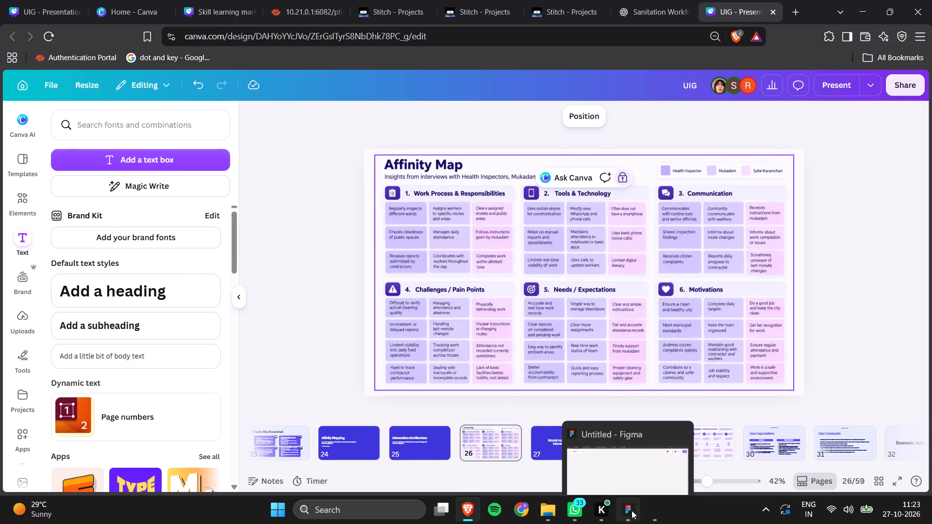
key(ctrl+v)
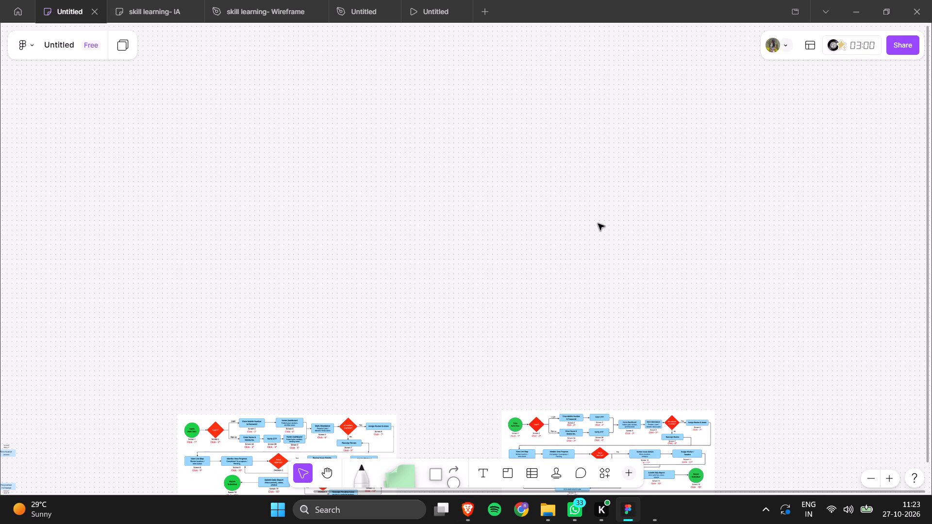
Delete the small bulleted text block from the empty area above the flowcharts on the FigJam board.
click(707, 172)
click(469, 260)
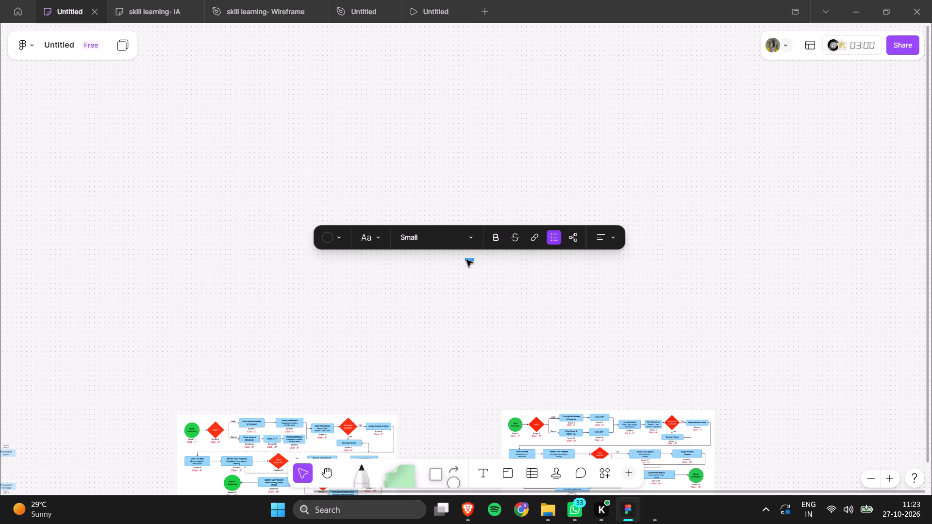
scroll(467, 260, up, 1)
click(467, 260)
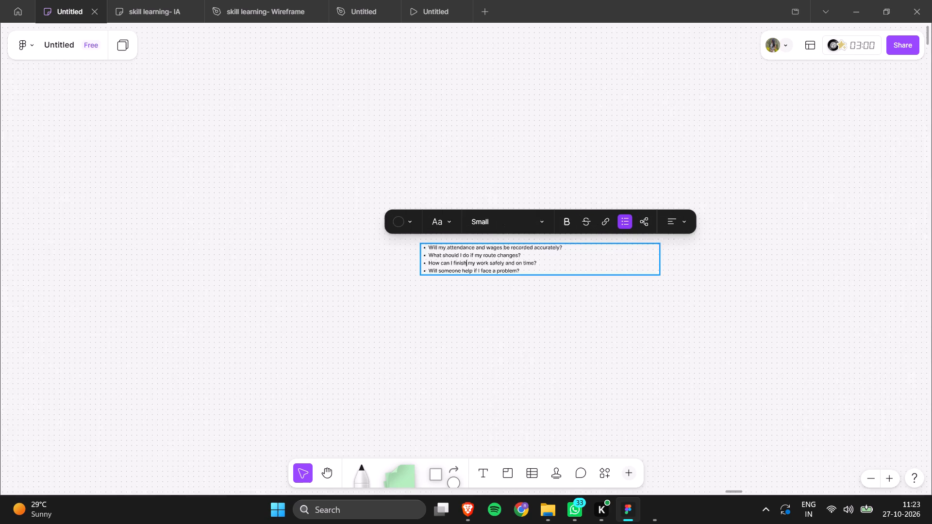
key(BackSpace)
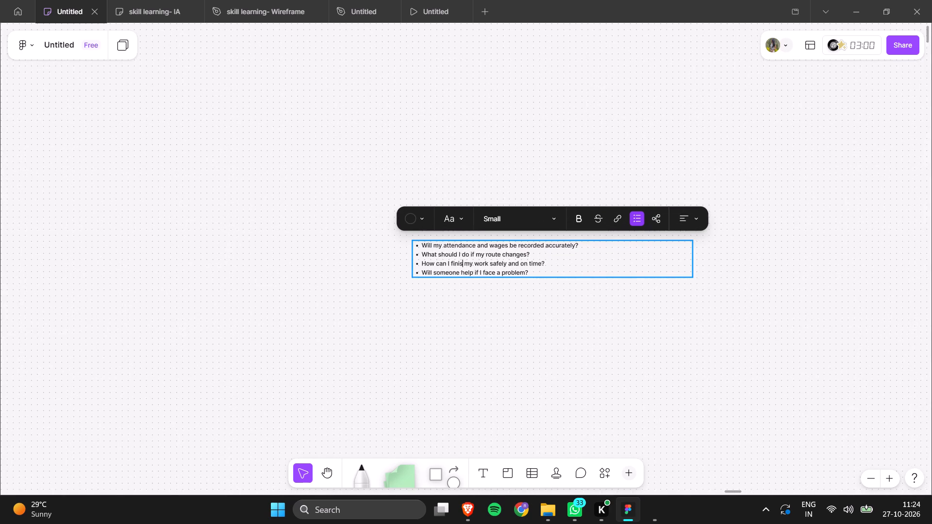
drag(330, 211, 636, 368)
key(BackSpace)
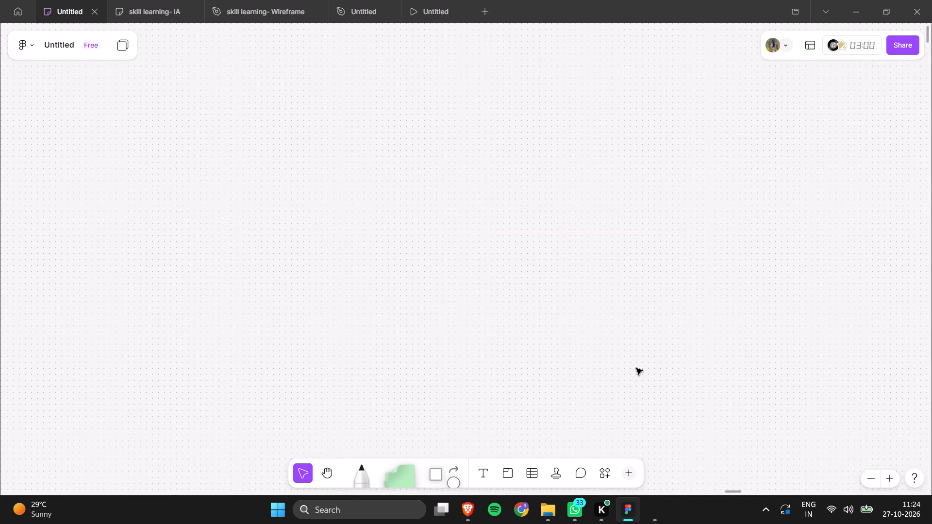
Return to Canva and open the available actions for the locked Affinity Map image on page 26.
click(462, 507)
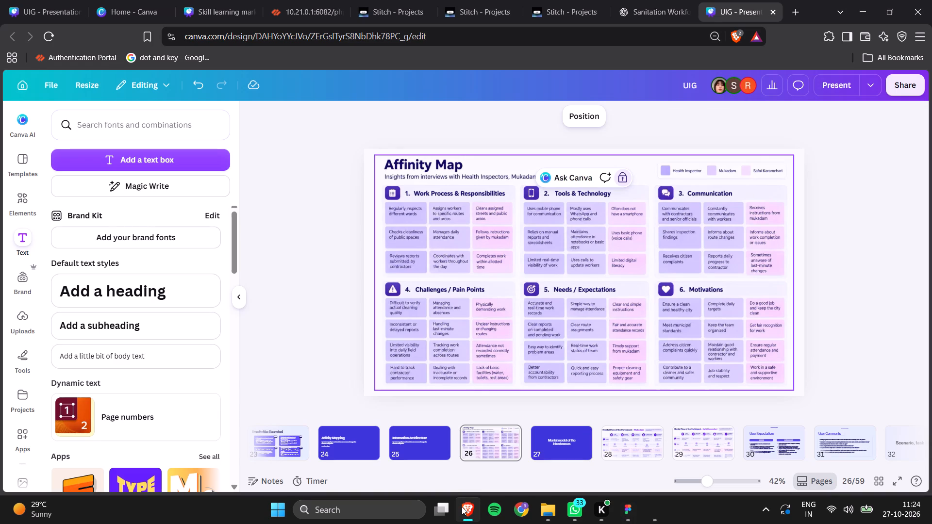
click(557, 256)
right_drag(557, 256, 557, 250)
right_drag(557, 250, 559, 244)
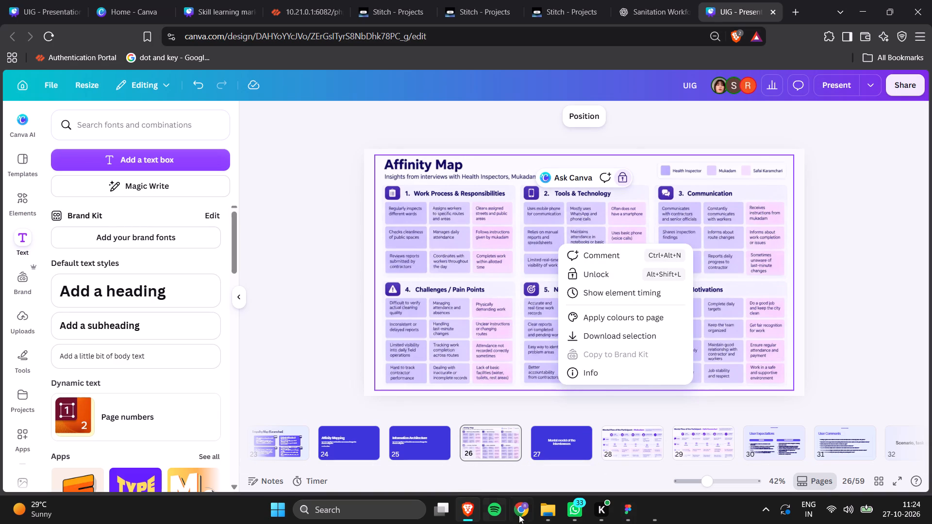
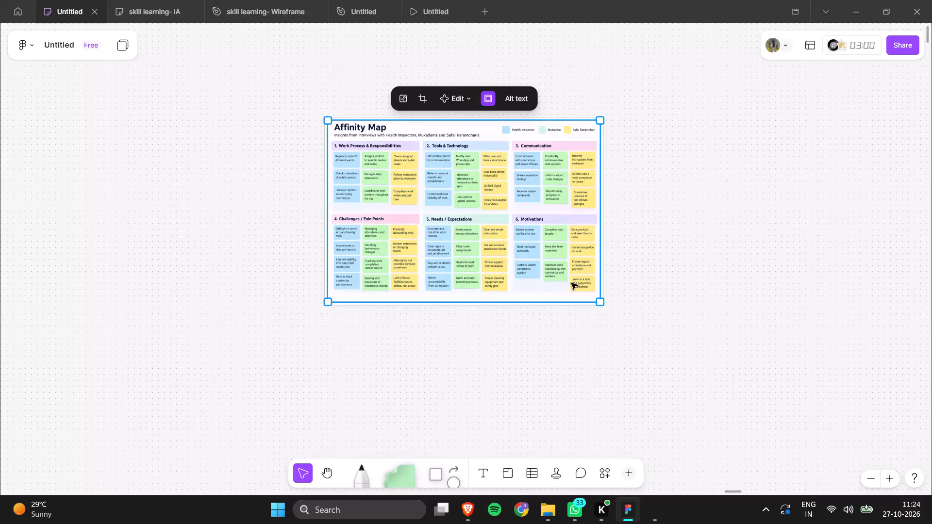
Reposition the pasted Affinity Map image on the FigJam board and enlarge it proportionally to about 1.4 times its size.
drag(523, 253, 733, 212)
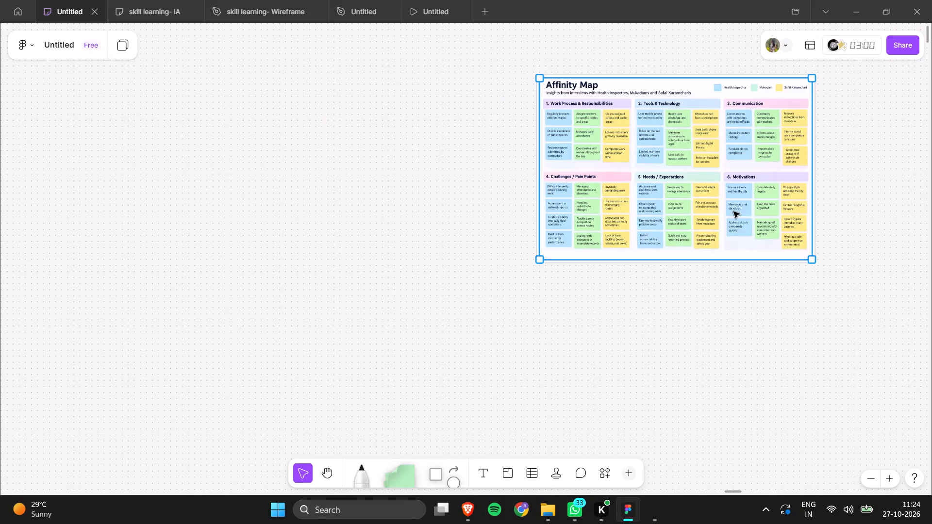
drag(733, 212, 477, 283)
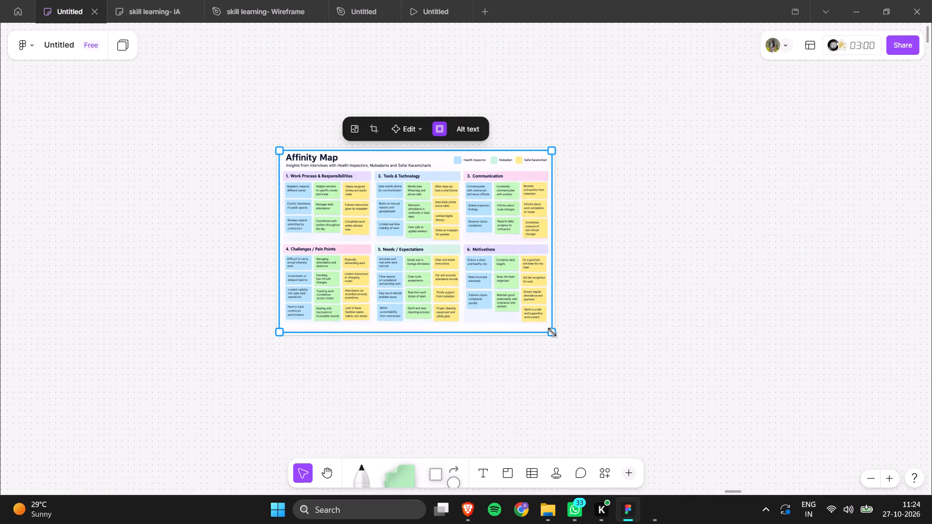
drag(554, 332, 666, 381)
drag(598, 315, 578, 292)
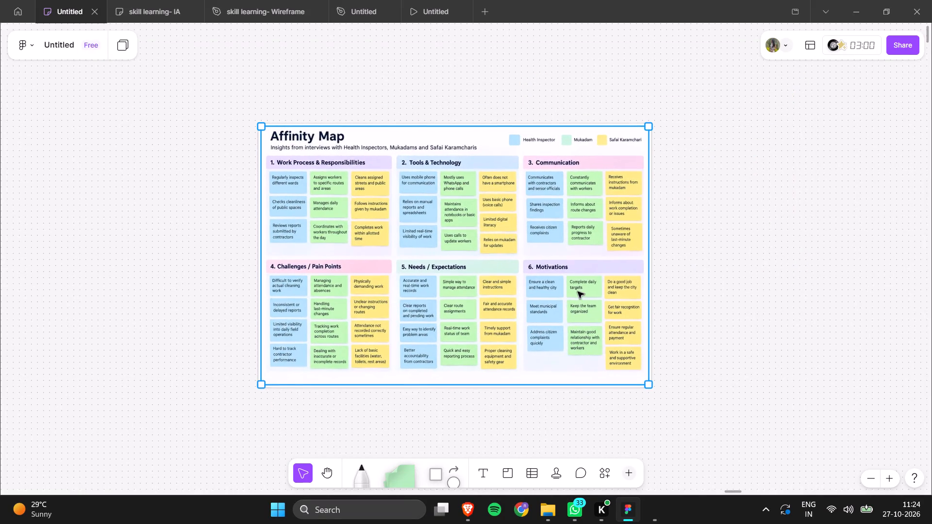
drag(578, 292, 578, 297)
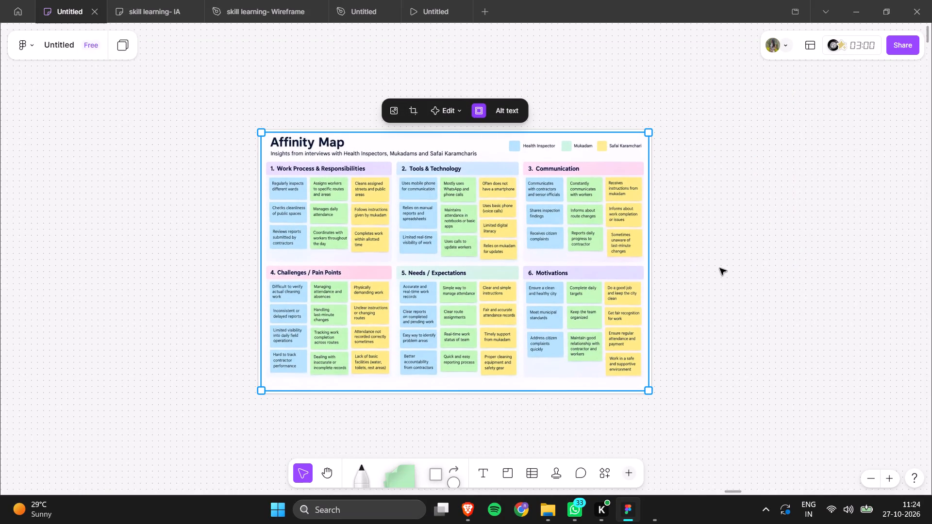
click(720, 268)
Enlarge the Affinity Map image to over half the width of the flowchart below it, keeping its upper-right corner in place.
scroll(720, 268, down, 6)
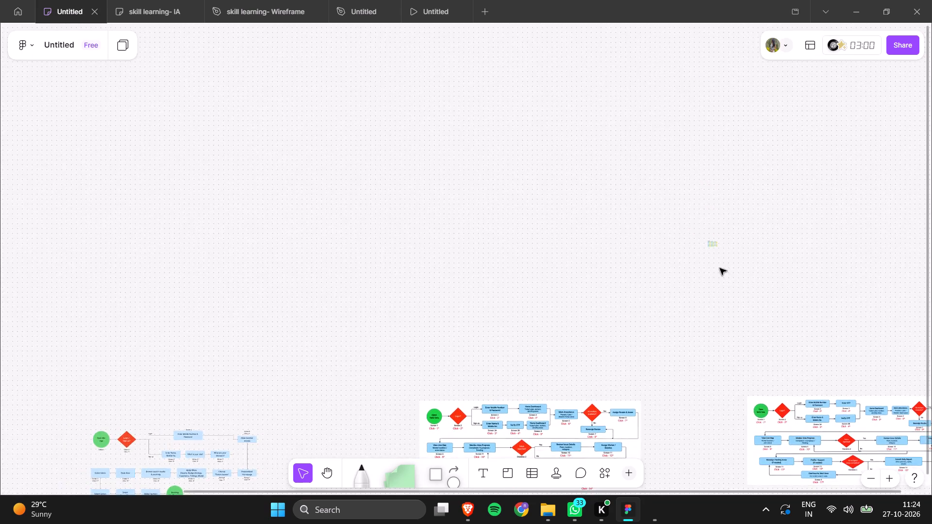
click(698, 215)
drag(691, 217, 552, 405)
click(848, 279)
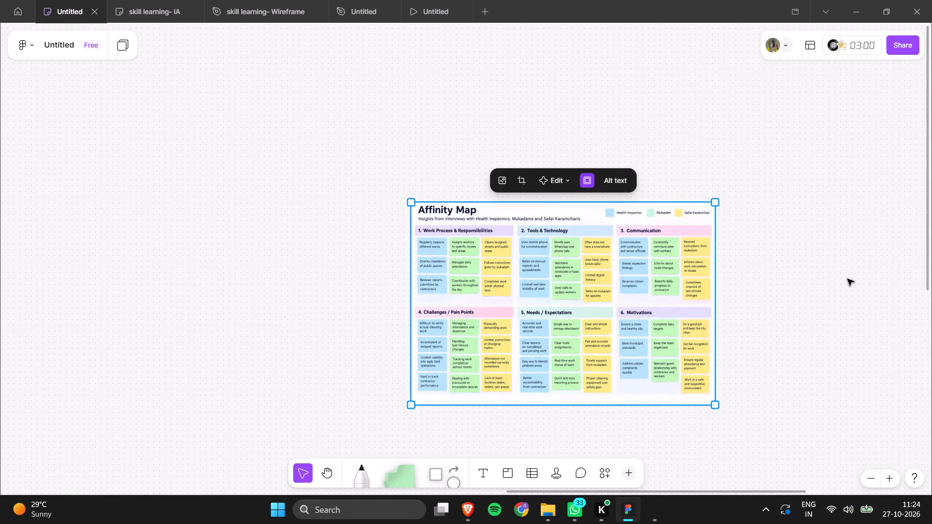
Examine the Affinity Map's legibility, and its size and placement relative to the flowcharts on the board.
scroll(751, 287, right, 1)
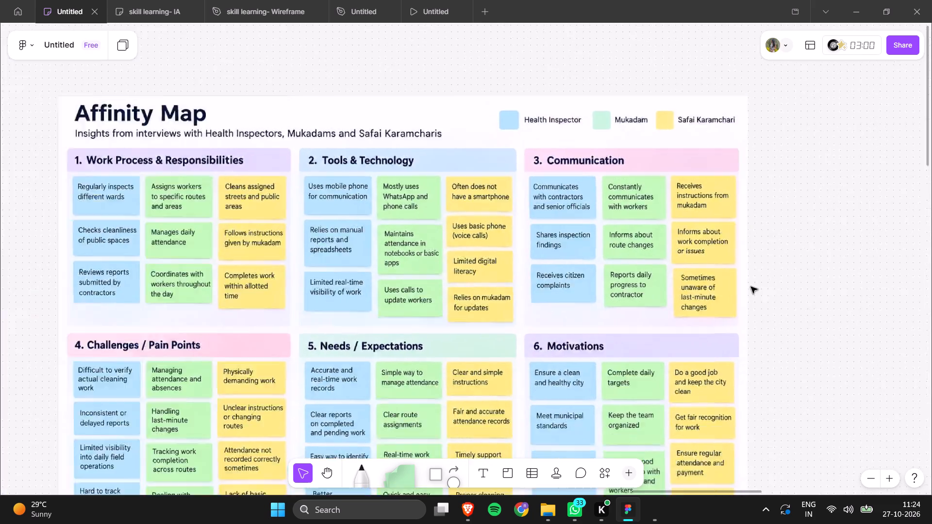
scroll(751, 287, down, 4)
scroll(751, 287, left, 1)
scroll(751, 287, right, 1)
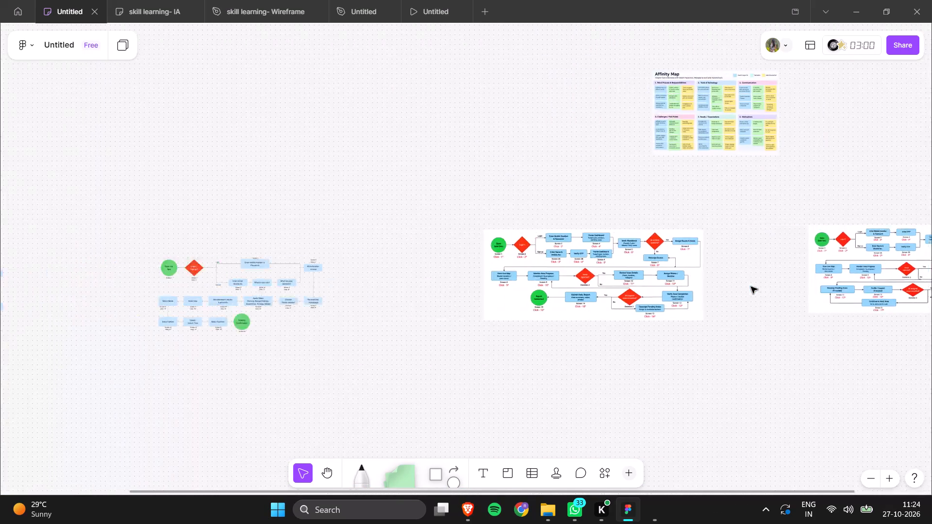
scroll(751, 287, right, 2)
scroll(745, 277, up, 1)
scroll(745, 277, left, 1)
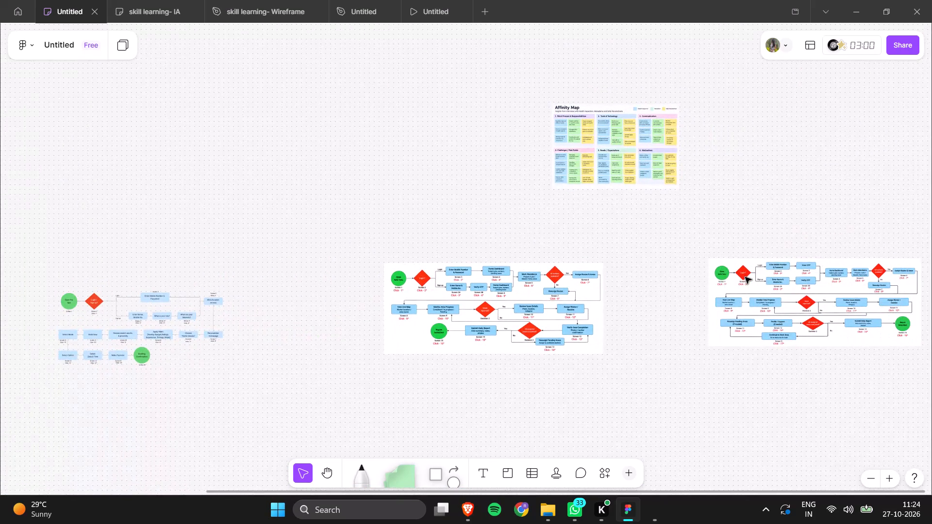
Crop the top of the Affinity Map image to remove its title, subtitle and role legend.
scroll(745, 277, left, 1)
scroll(663, 176, up, 2)
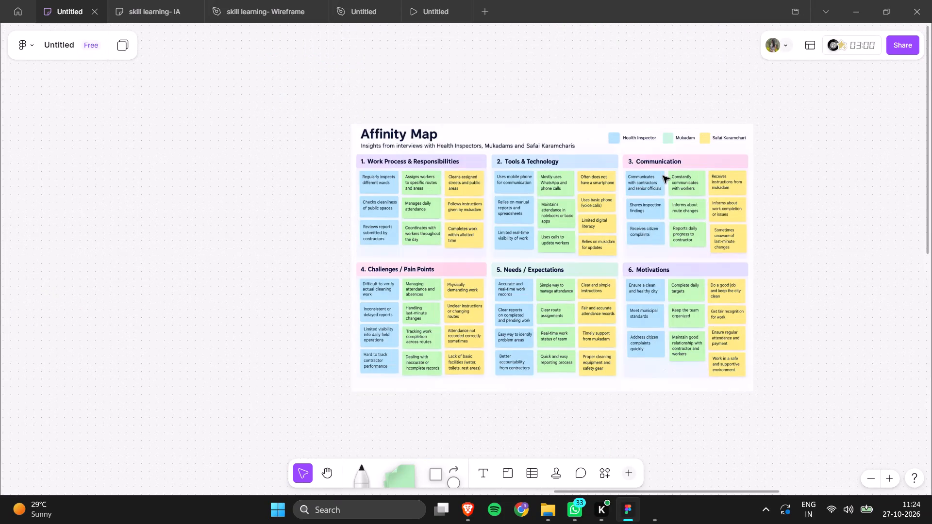
double_click(663, 176)
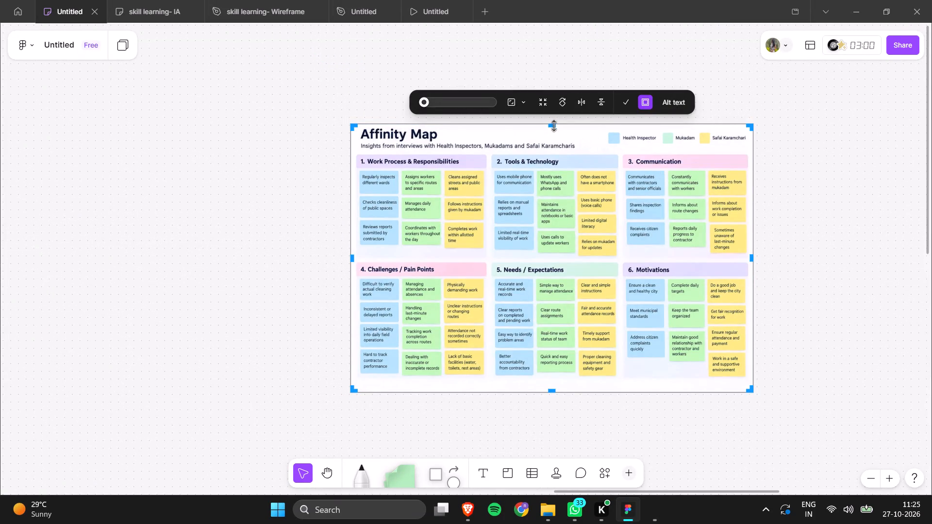
drag(554, 126, 565, 148)
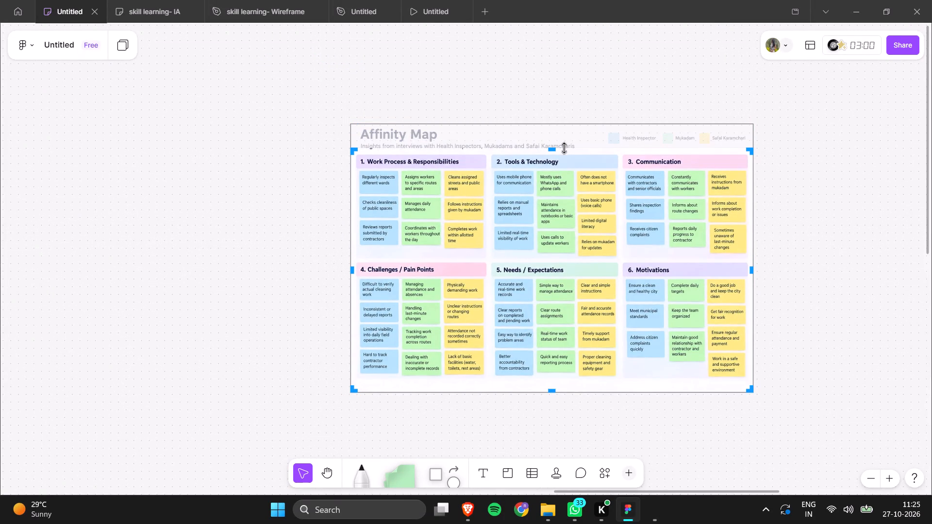
drag(565, 148, 566, 152)
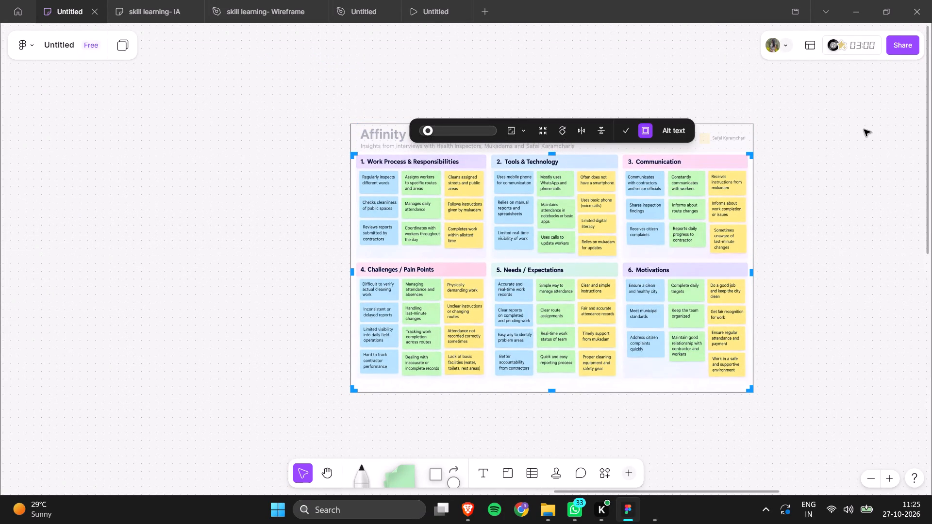
click(864, 130)
click(864, 130)
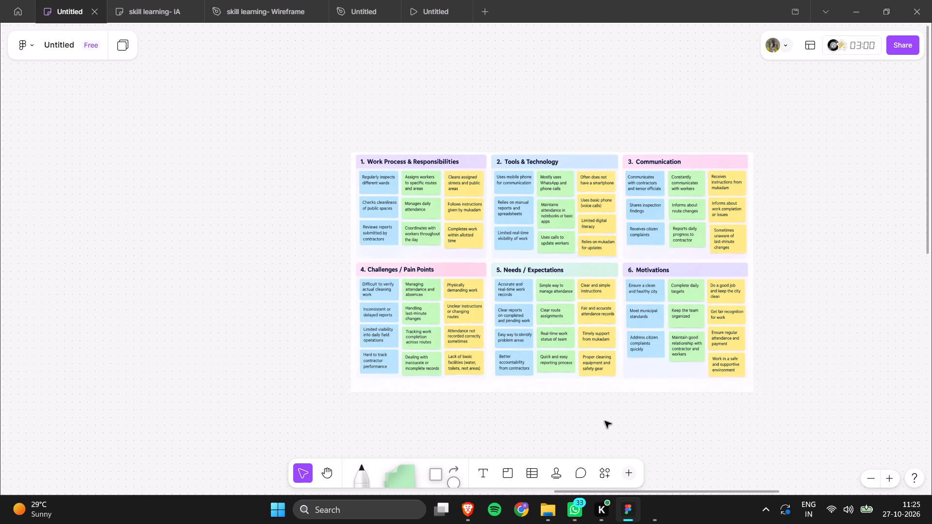
Crop the blank strip below the sticky notes from the bottom of the Affinity Map image.
click(605, 380)
drag(570, 412, 565, 371)
double_click(565, 371)
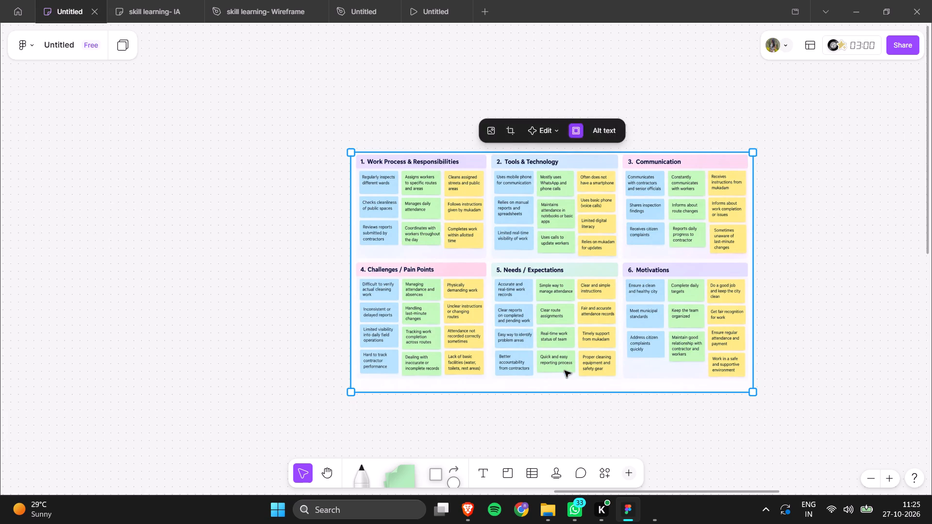
drag(549, 392, 549, 388)
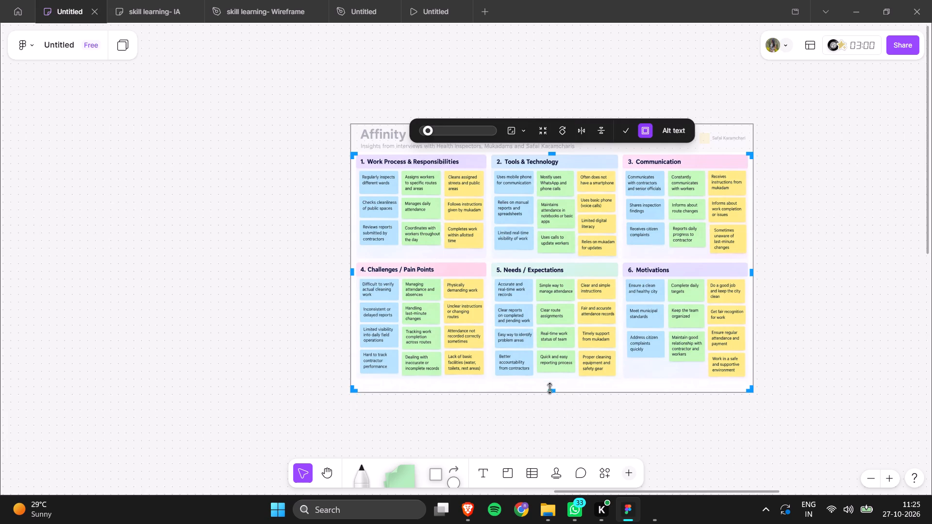
Trim slightly more blank space from the bottom of the Affinity Map image and apply the crop.
drag(549, 388, 550, 387)
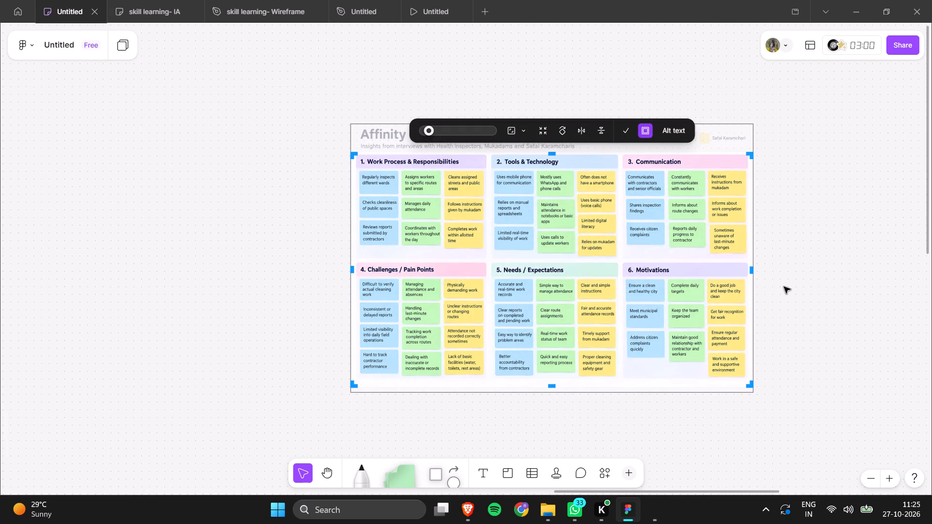
click(784, 287)
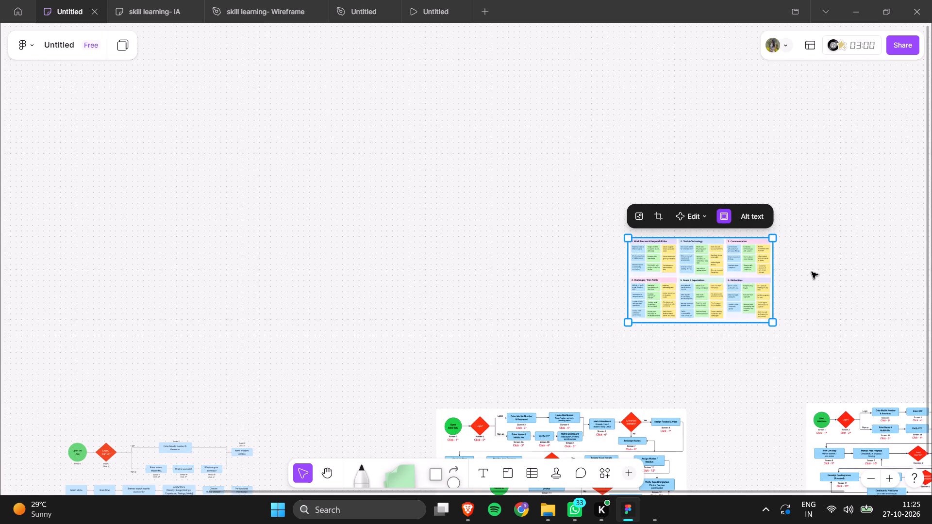
click(812, 272)
Copy the board's share link.
scroll(812, 272, left, 3)
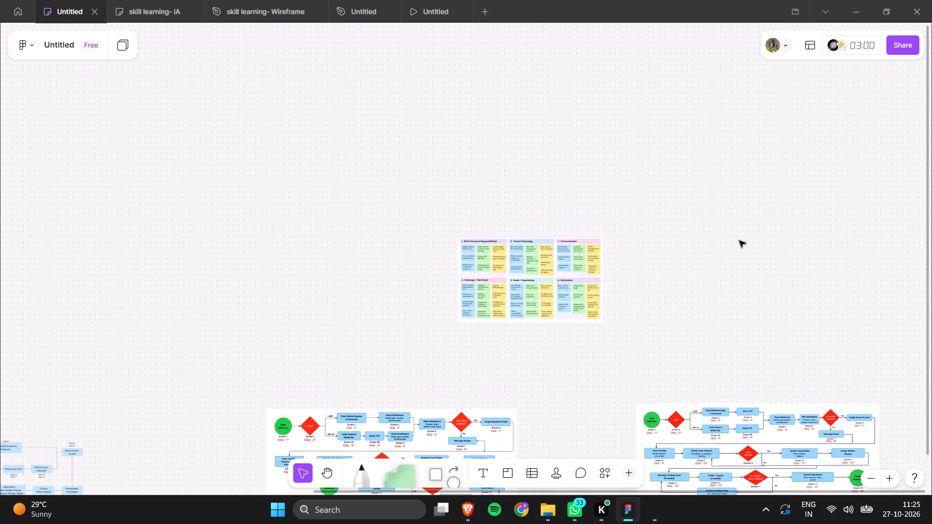
click(897, 45)
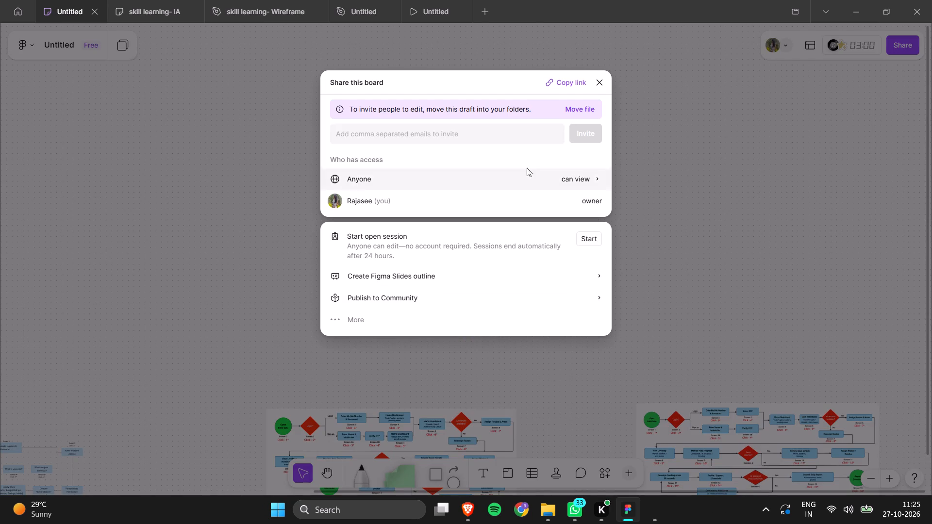
click(565, 84)
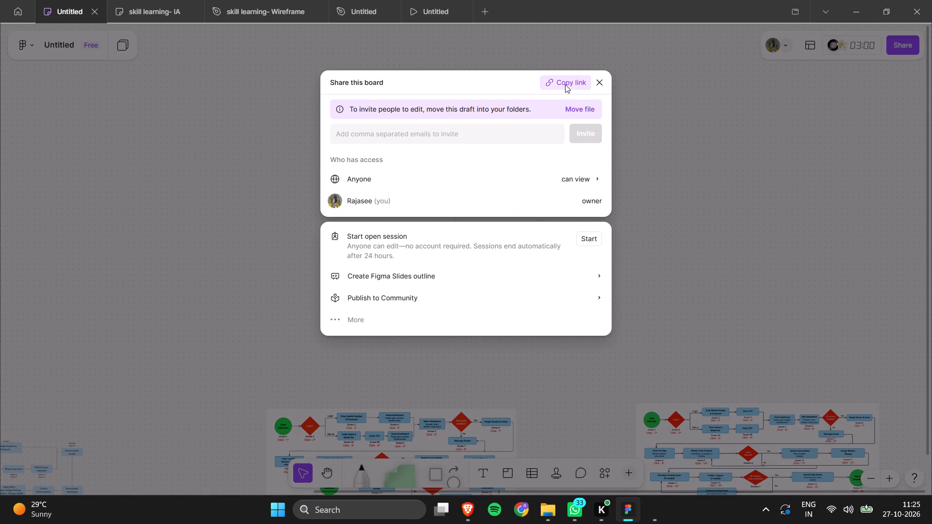
click(787, 294)
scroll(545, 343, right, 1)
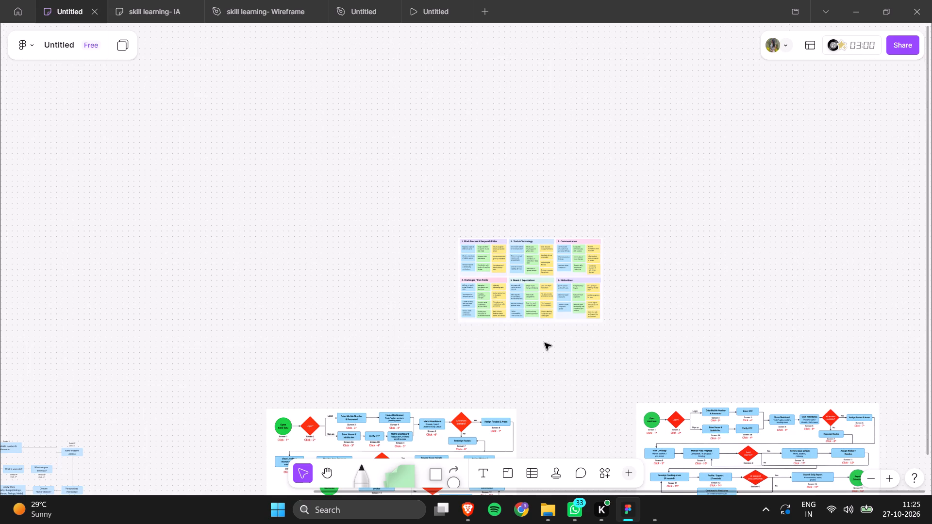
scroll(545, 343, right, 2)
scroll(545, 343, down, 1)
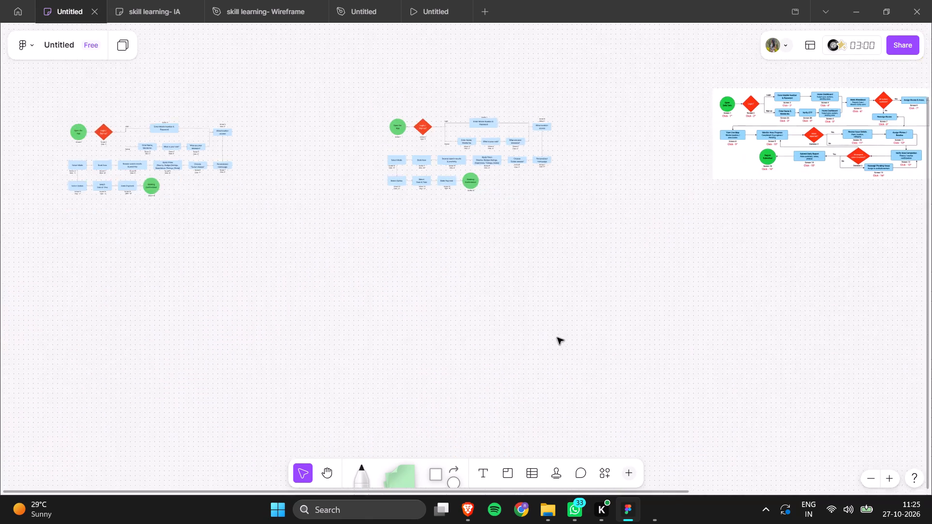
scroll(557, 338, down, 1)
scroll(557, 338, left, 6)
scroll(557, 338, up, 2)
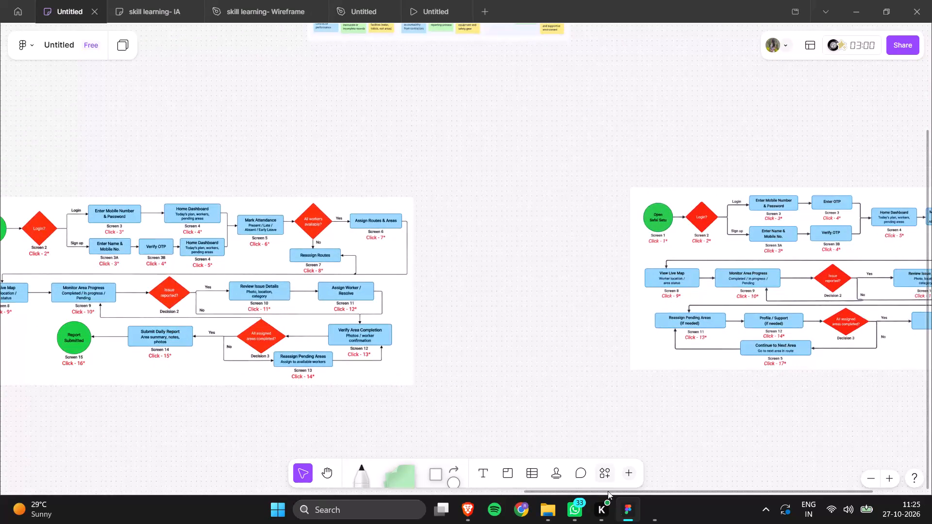
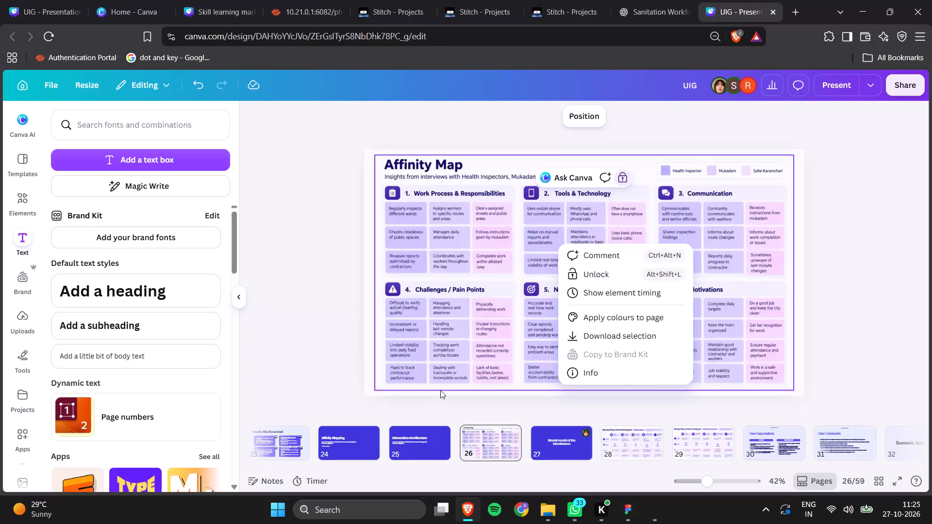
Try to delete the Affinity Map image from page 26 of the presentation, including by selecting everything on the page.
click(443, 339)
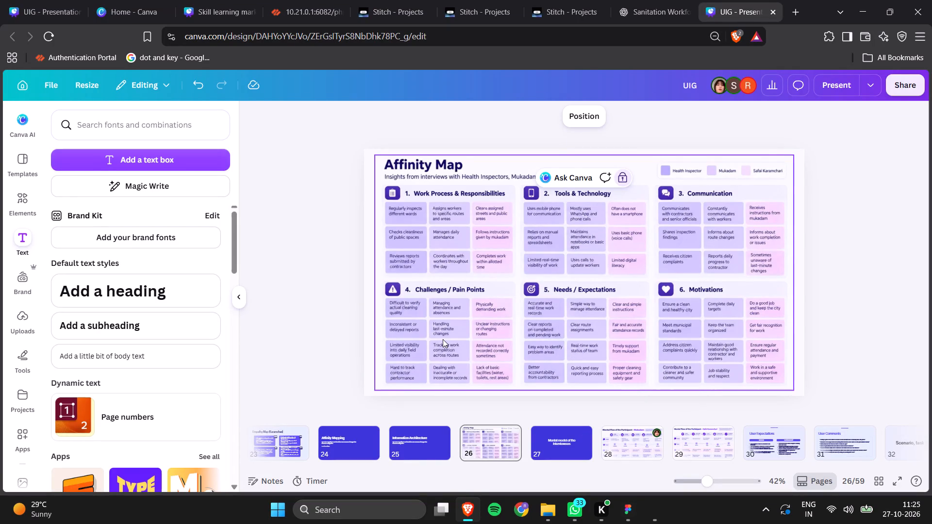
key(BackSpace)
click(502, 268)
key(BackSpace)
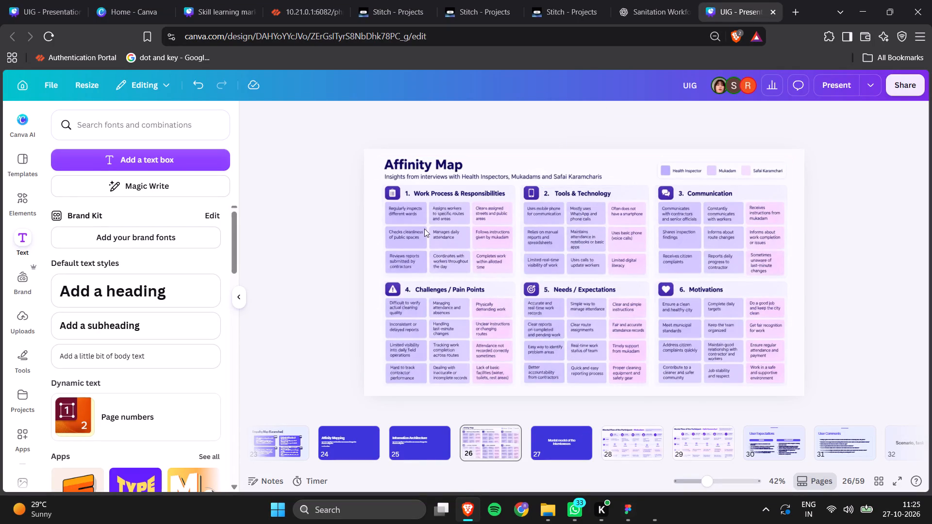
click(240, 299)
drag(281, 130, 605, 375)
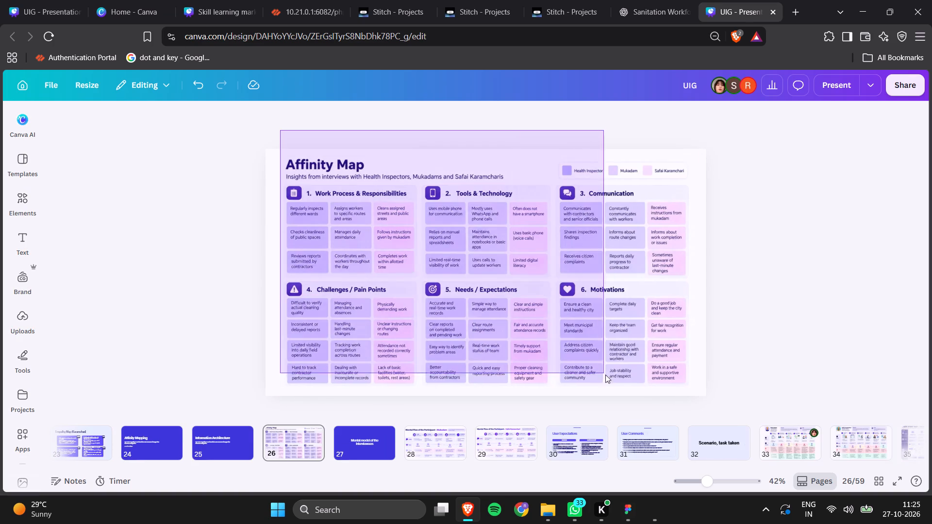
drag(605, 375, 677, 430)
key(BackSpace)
Try to move the Affinity Map image up on page 26, and bring up the image's available actions.
drag(582, 318, 584, 255)
right_click(590, 256)
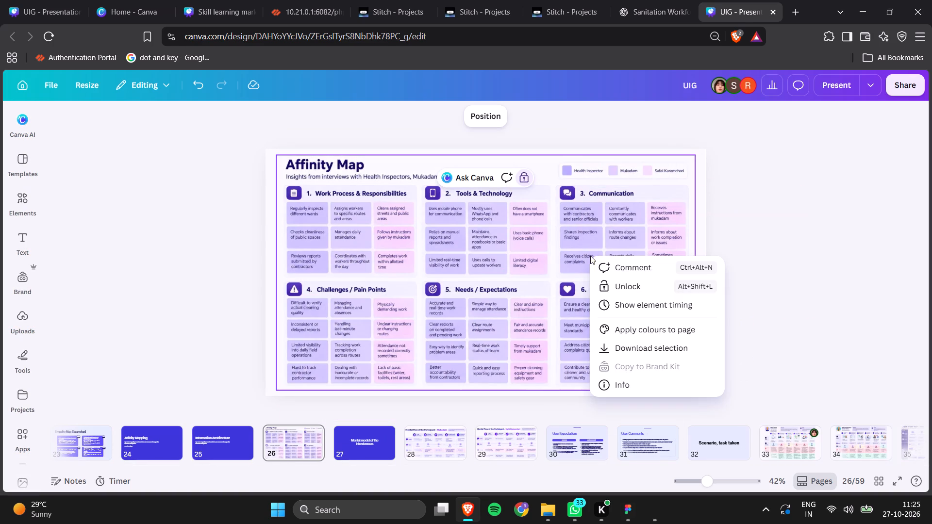
Unlock the full-page Affinity Map image on page 26 of the UIG presentation in Canva and delete it.
click(529, 179)
click(529, 179)
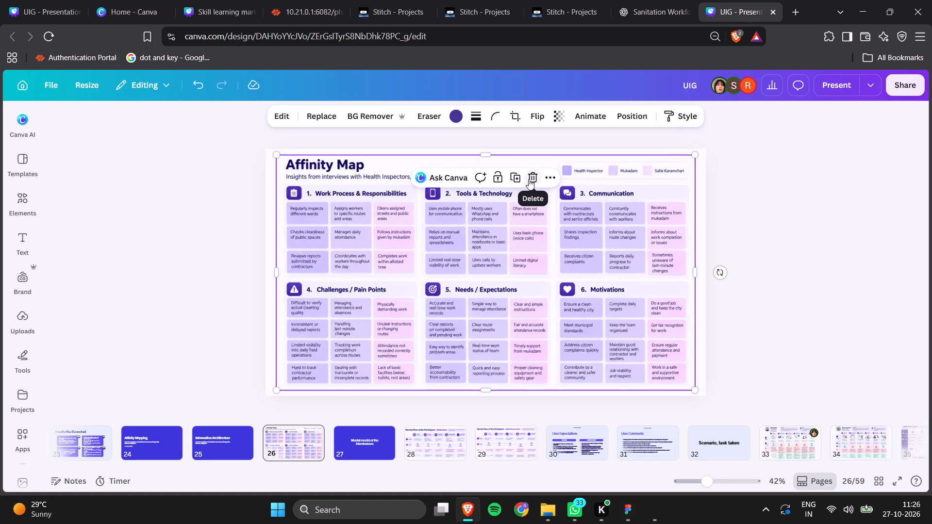
key(BackSpace)
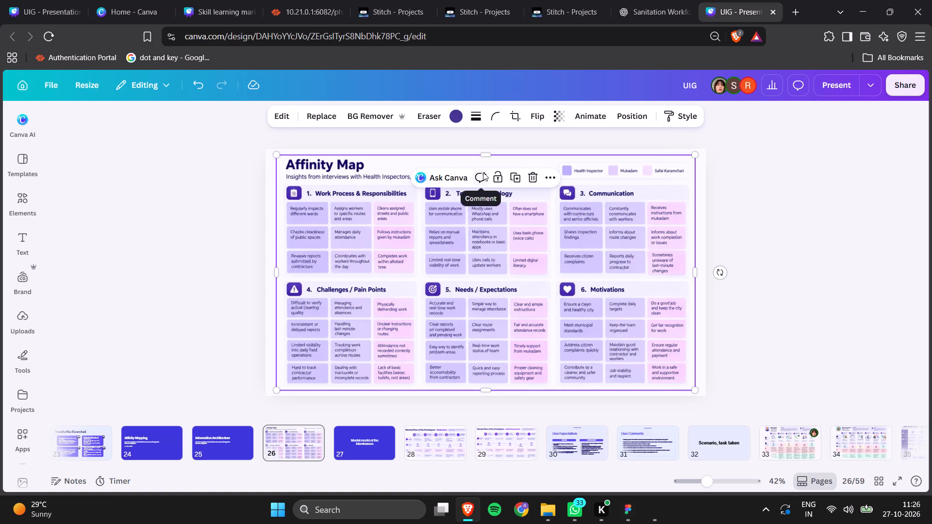
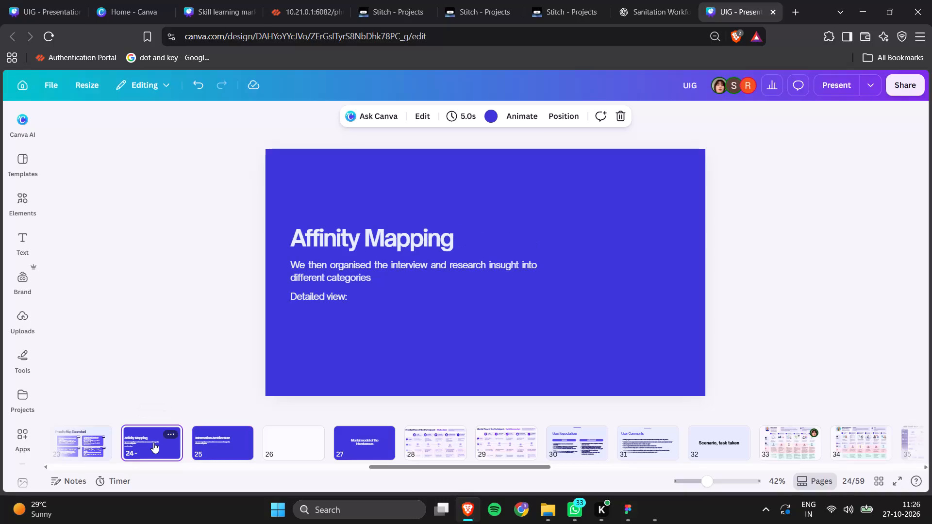
Append the copied FigJam board link after "Detailed view:" on the Affinity Mapping slide, page 24.
click(334, 291)
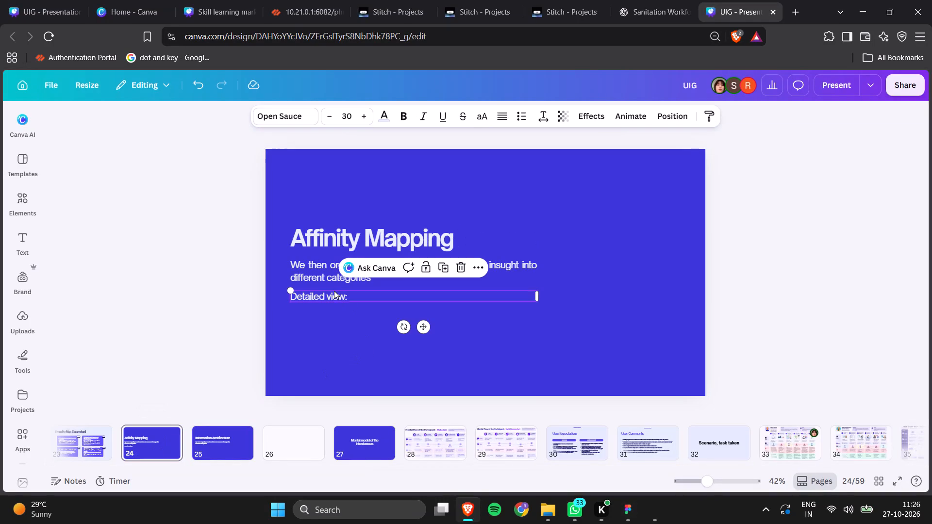
double_click(350, 296)
click(350, 296)
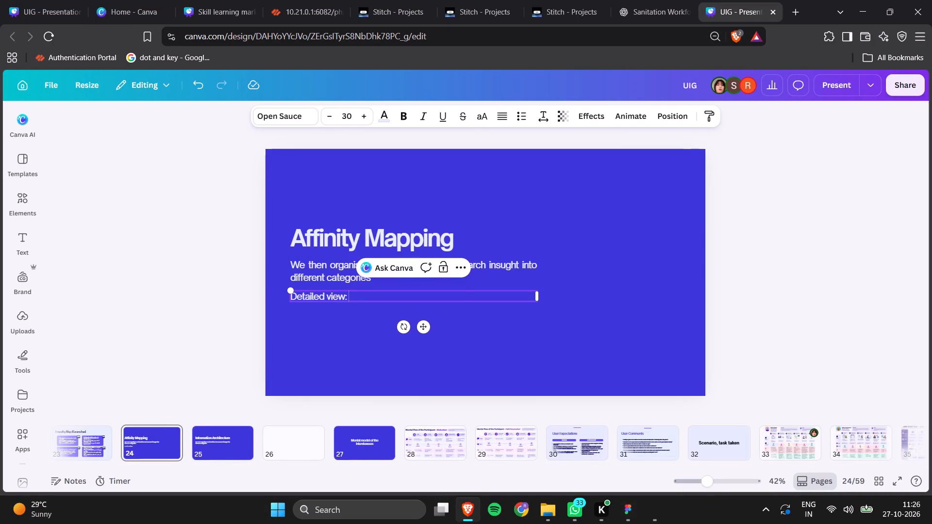
key(space)
key(ctrl+v)
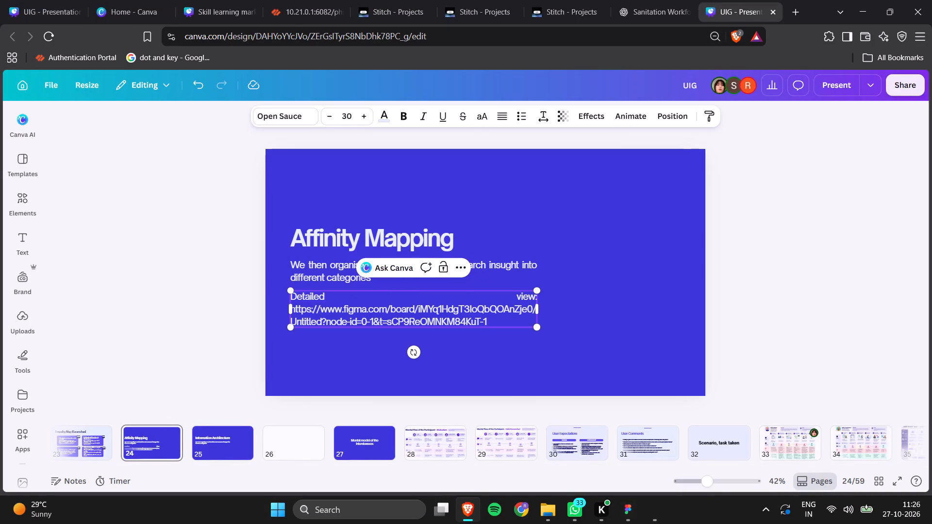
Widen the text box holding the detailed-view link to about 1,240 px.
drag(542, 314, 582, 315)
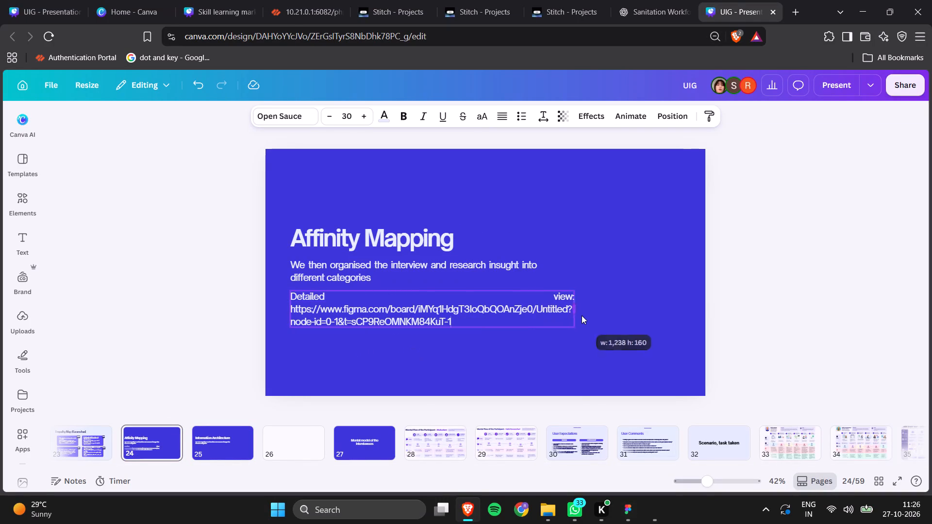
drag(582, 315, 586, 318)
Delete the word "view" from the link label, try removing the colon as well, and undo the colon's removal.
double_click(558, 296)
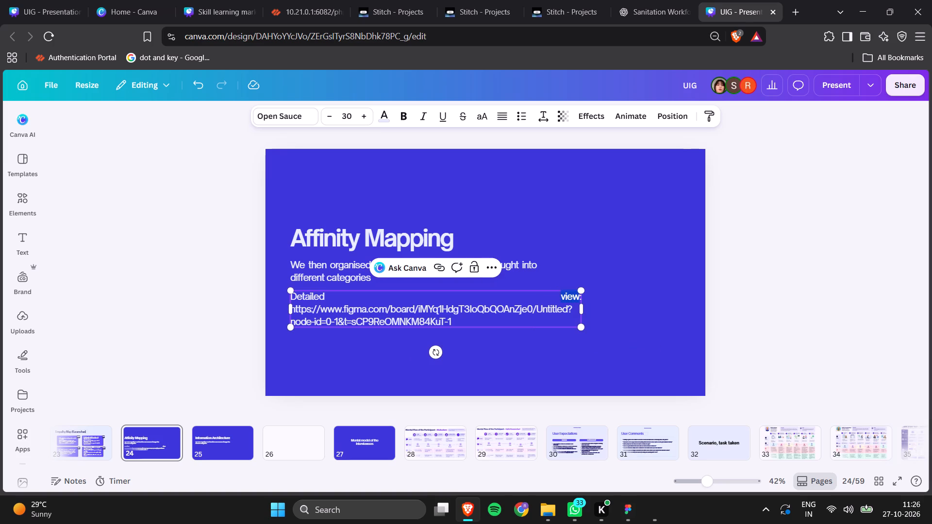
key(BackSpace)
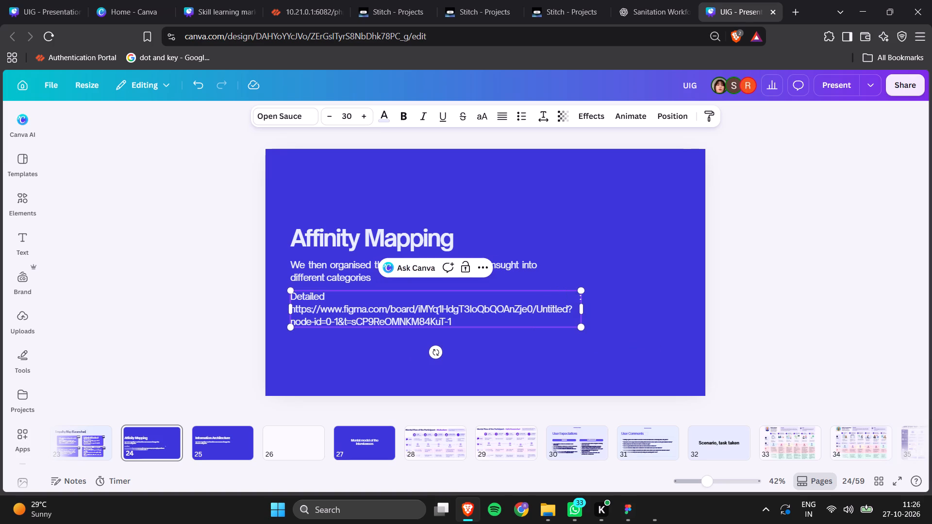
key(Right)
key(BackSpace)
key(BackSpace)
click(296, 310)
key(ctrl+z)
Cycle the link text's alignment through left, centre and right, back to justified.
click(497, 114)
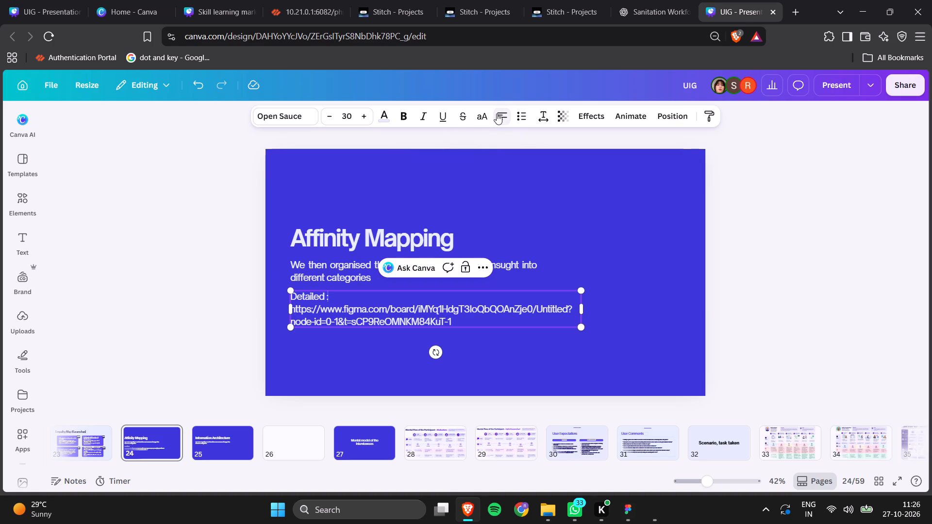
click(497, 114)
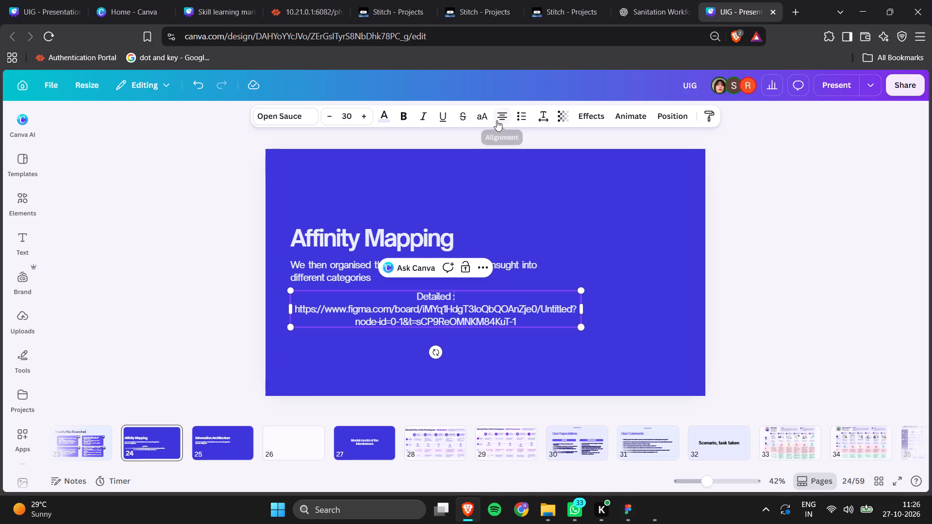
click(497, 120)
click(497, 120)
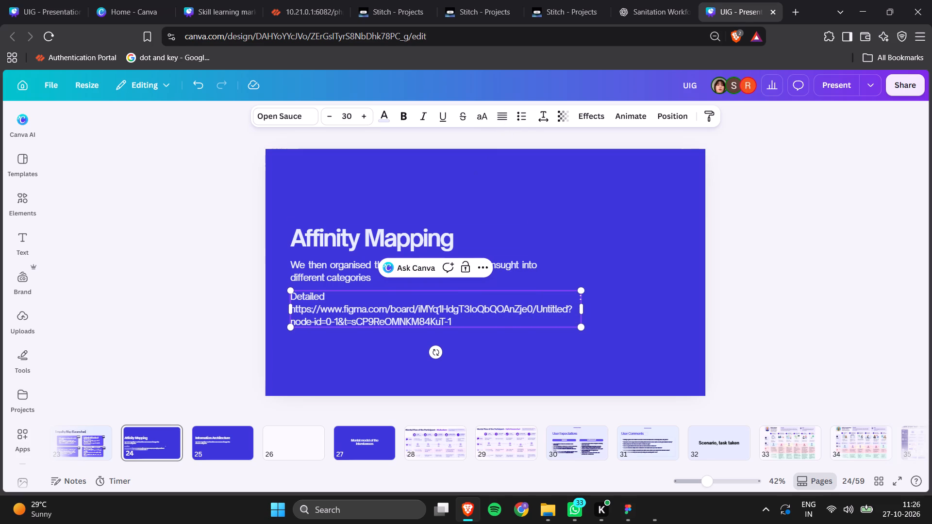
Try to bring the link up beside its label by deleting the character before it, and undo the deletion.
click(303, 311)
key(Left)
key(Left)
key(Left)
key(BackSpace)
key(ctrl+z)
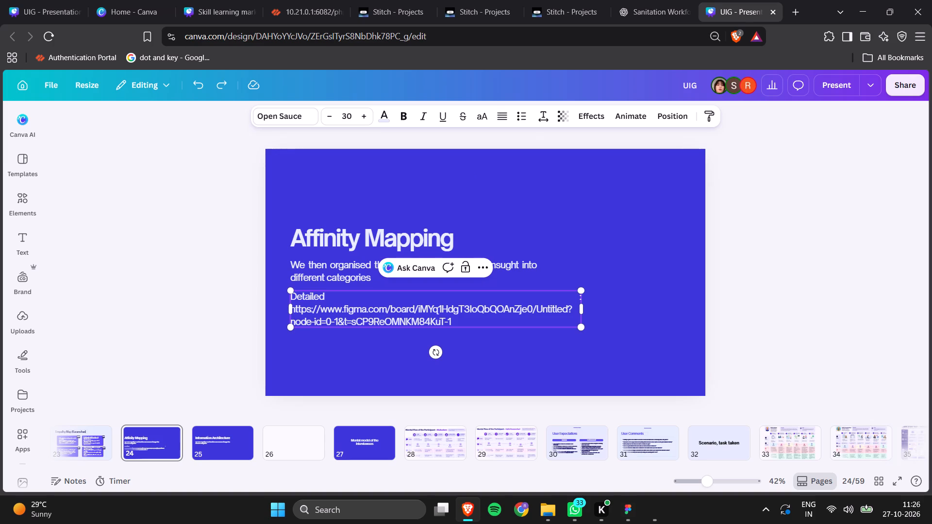
Widen the link text box to about 1,500 px so that the link starts on the label's line.
drag(584, 308, 671, 309)
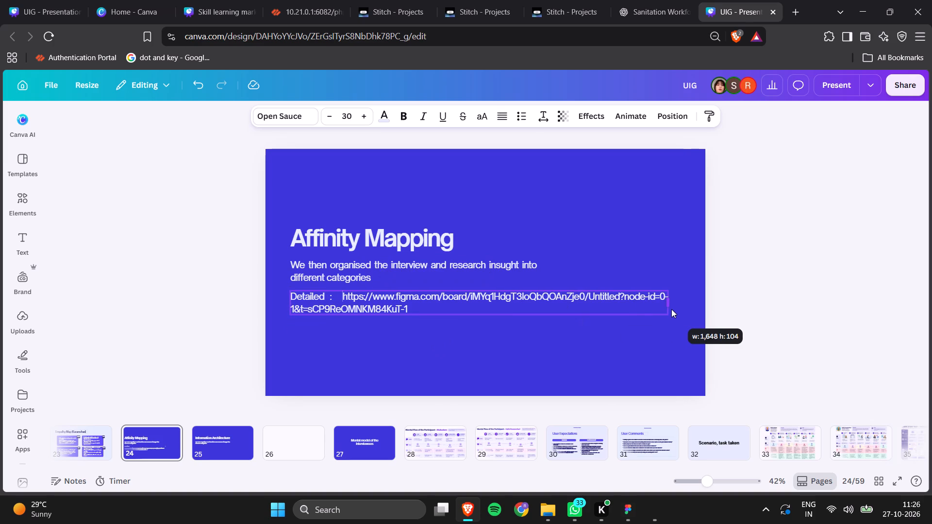
drag(671, 309, 638, 312)
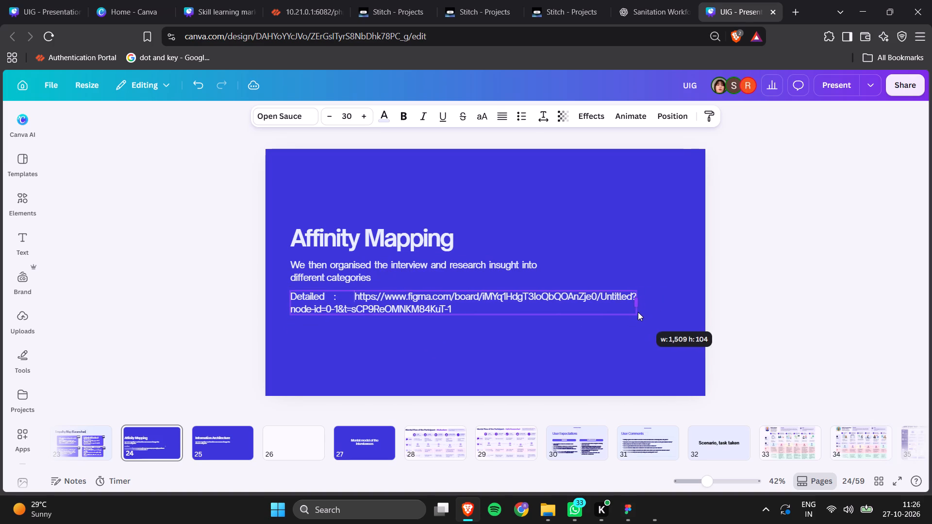
drag(638, 312, 637, 312)
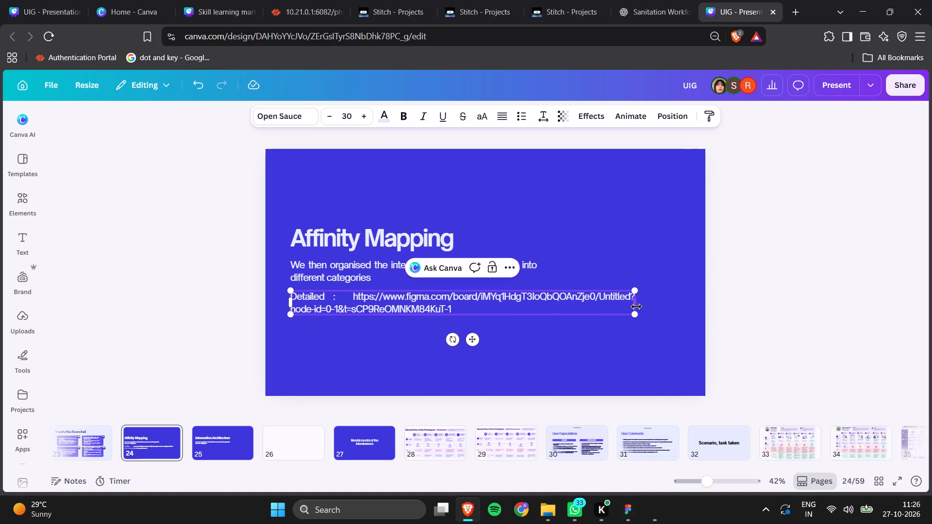
click(636, 307)
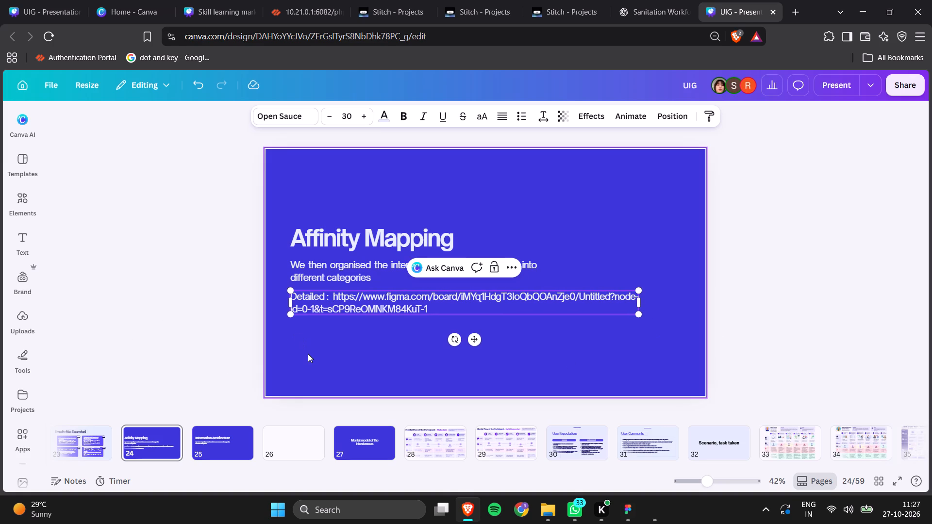
Restore the label to "Detailed view:" by adding "view" before the colon, and remove the extra space beside it.
double_click(416, 177)
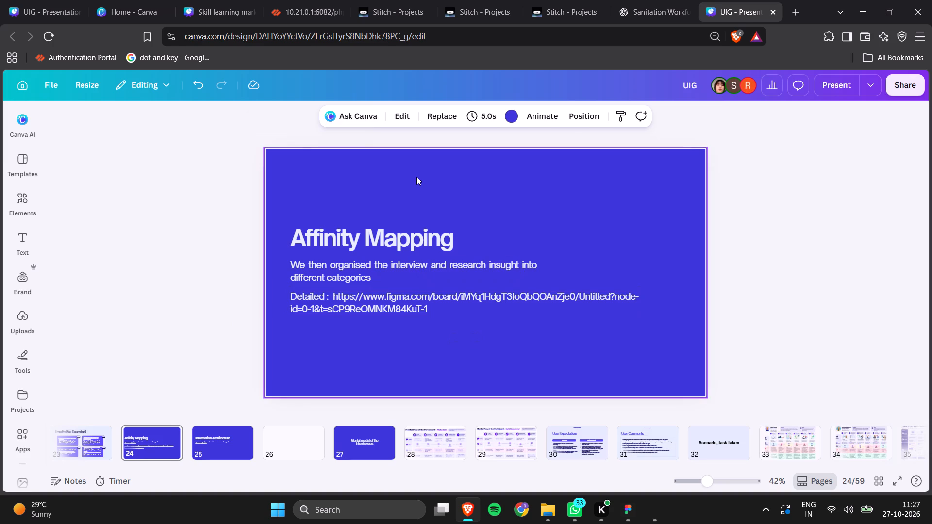
click(419, 312)
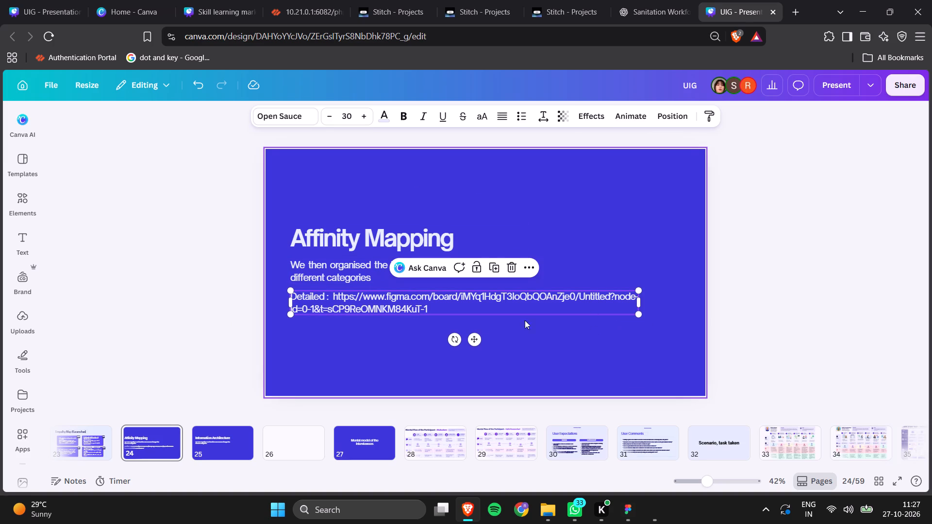
double_click(327, 296)
click(327, 296)
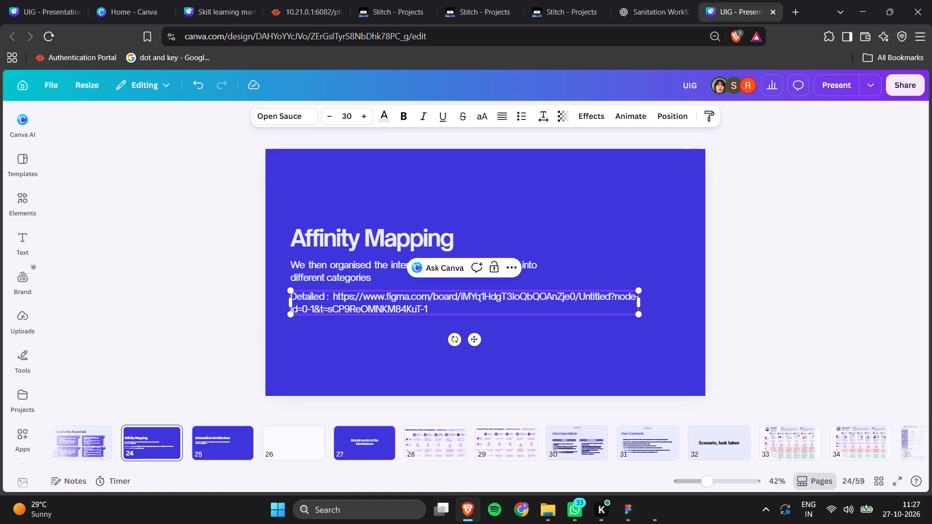
text(view)
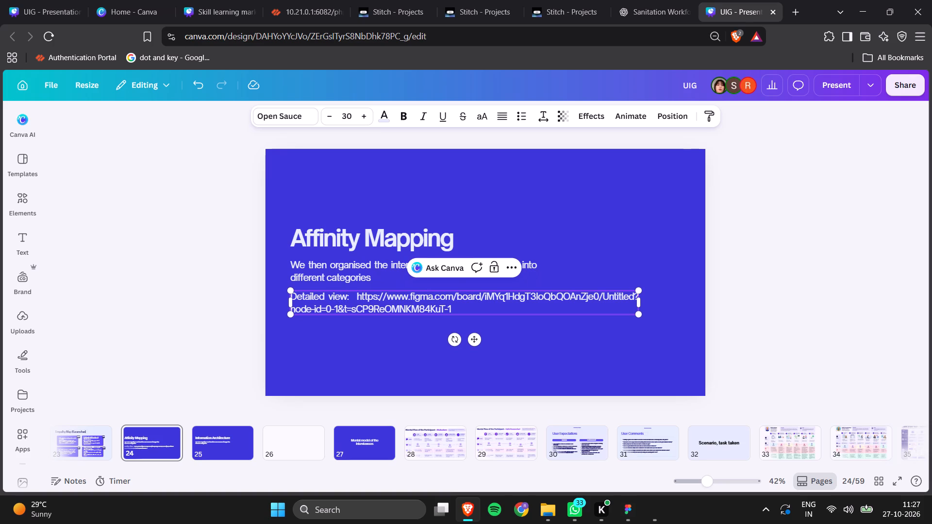
click(353, 295)
key(BackSpace)
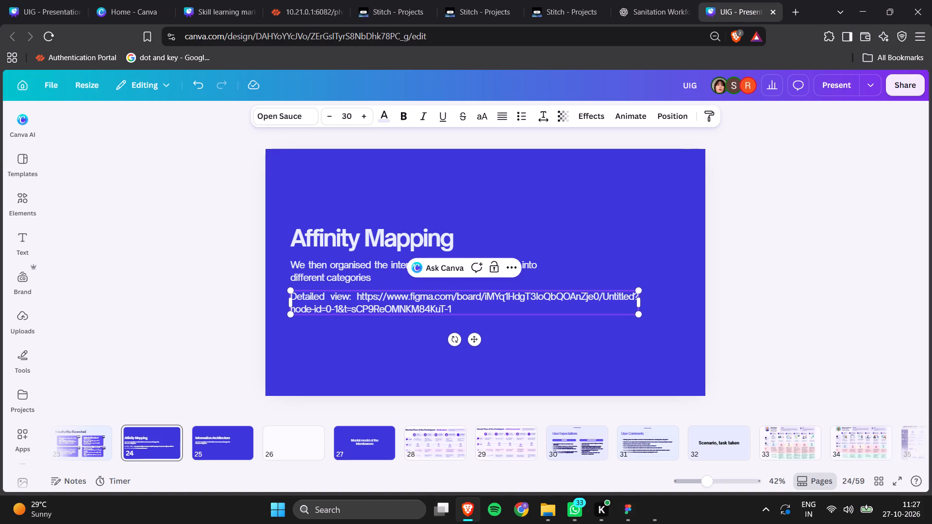
Left-align the detailed-view link text.
click(354, 295)
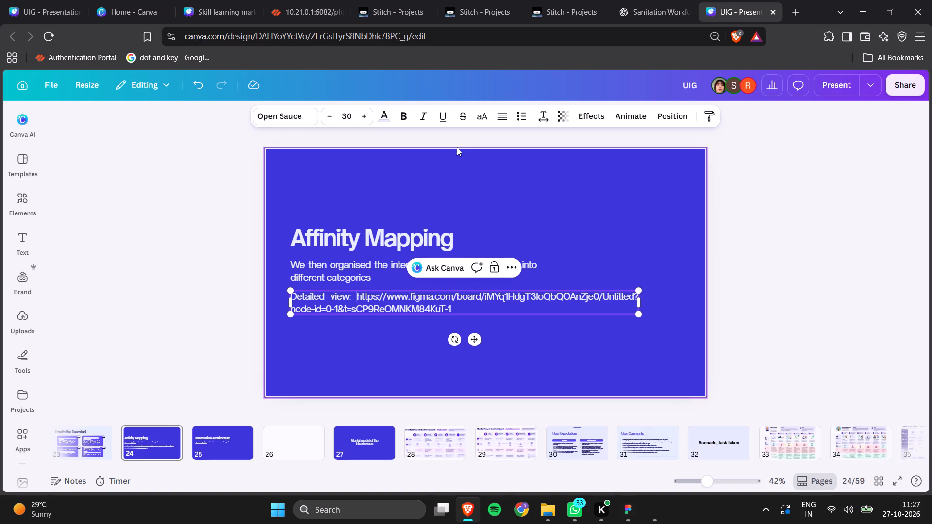
click(503, 117)
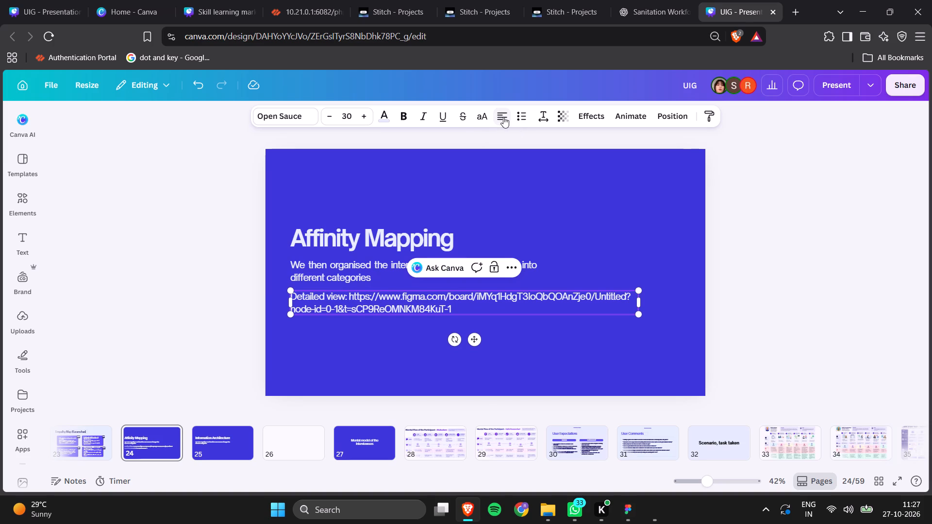
Move the detailed-view link text straight down on page 24, leaving a wider gap below the description paragraph.
click(235, 295)
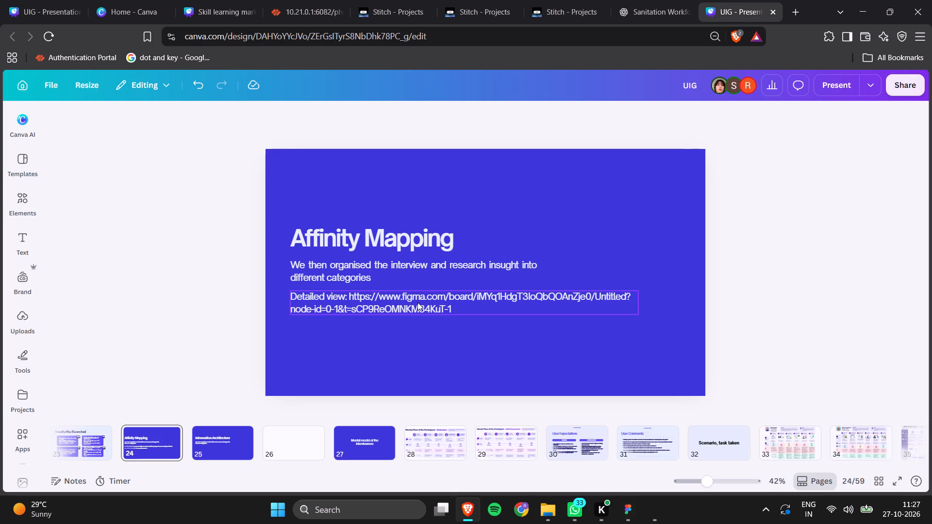
drag(417, 302, 417, 322)
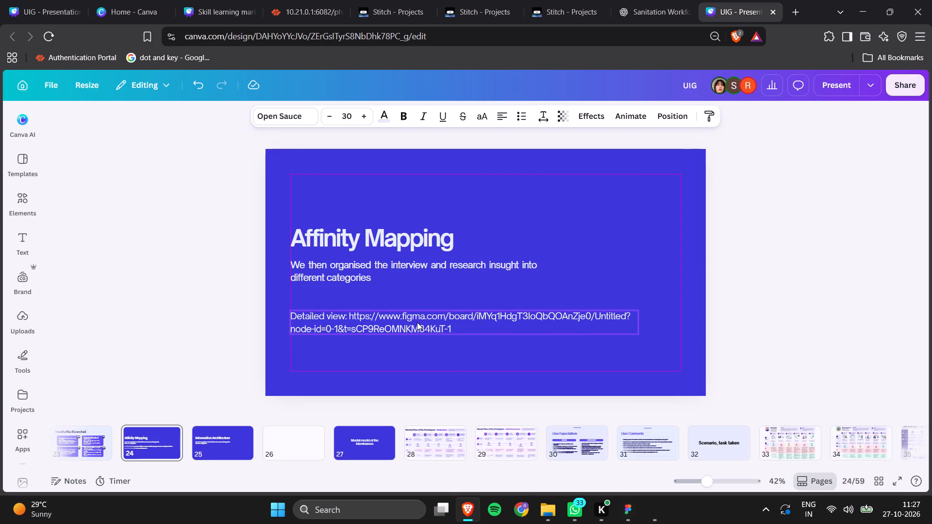
click(239, 287)
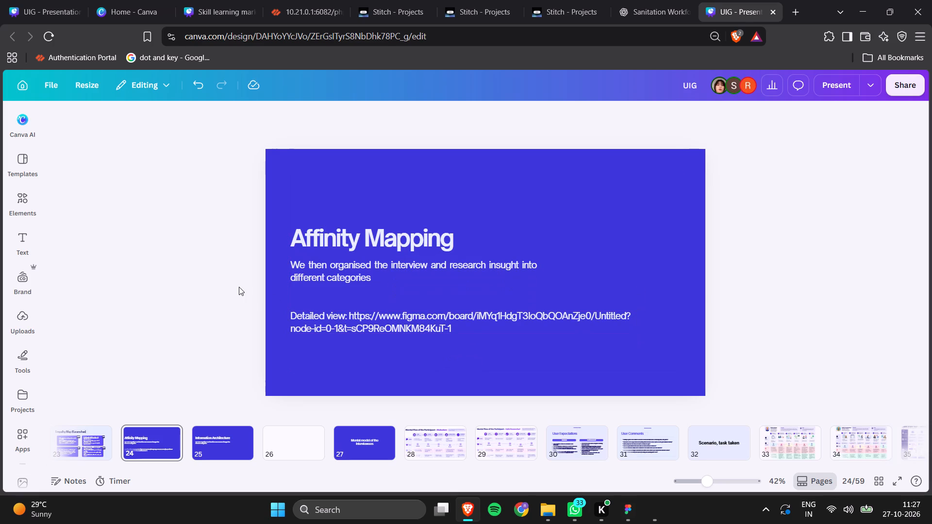
Set the font size of the detailed-view link text to 25.
click(378, 314)
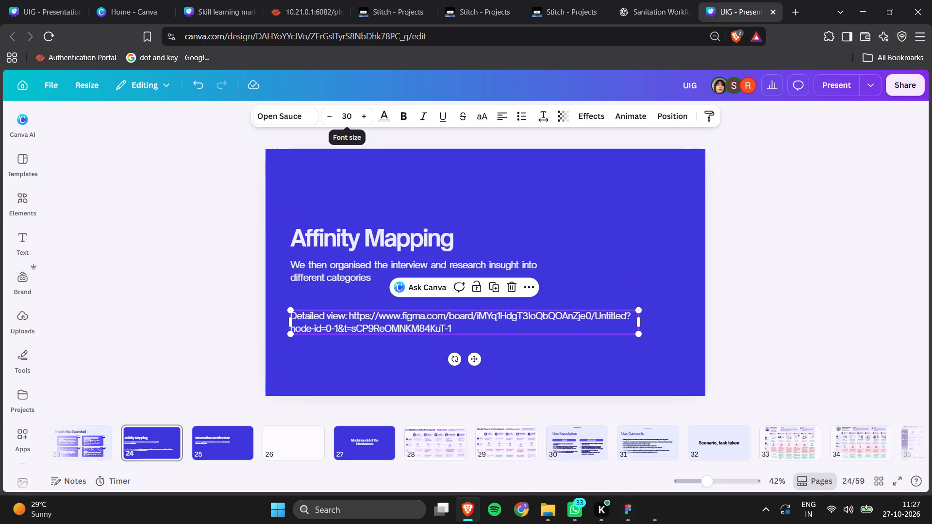
click(347, 121)
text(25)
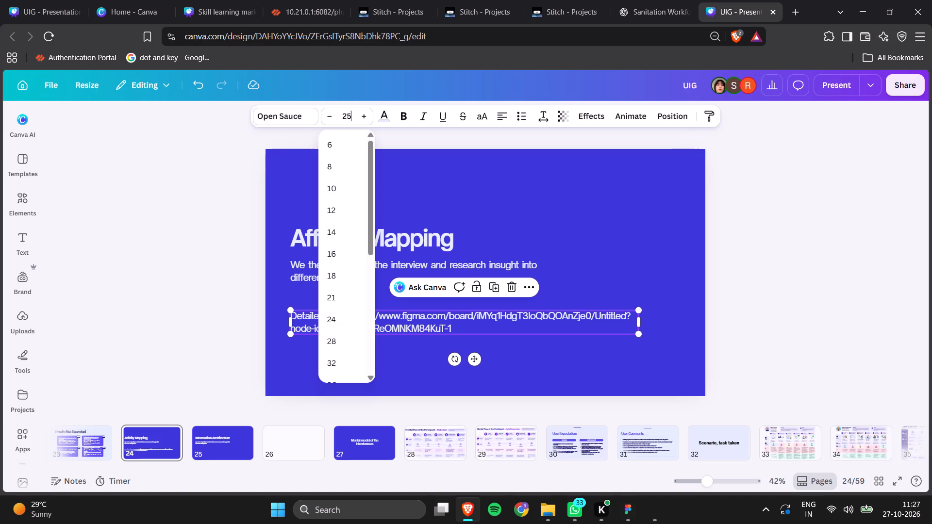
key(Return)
click(217, 164)
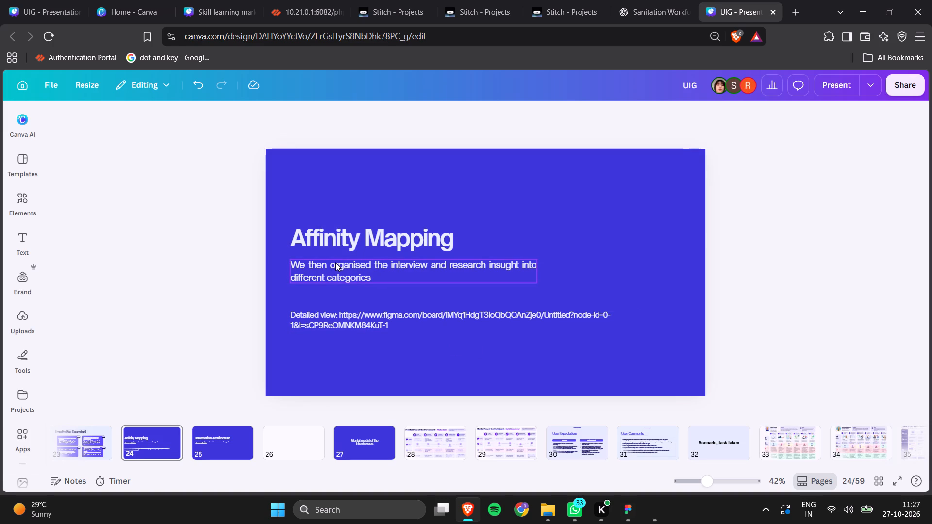
Go from the Affinity Mapping page to the blank page 26.
click(141, 438)
click(286, 445)
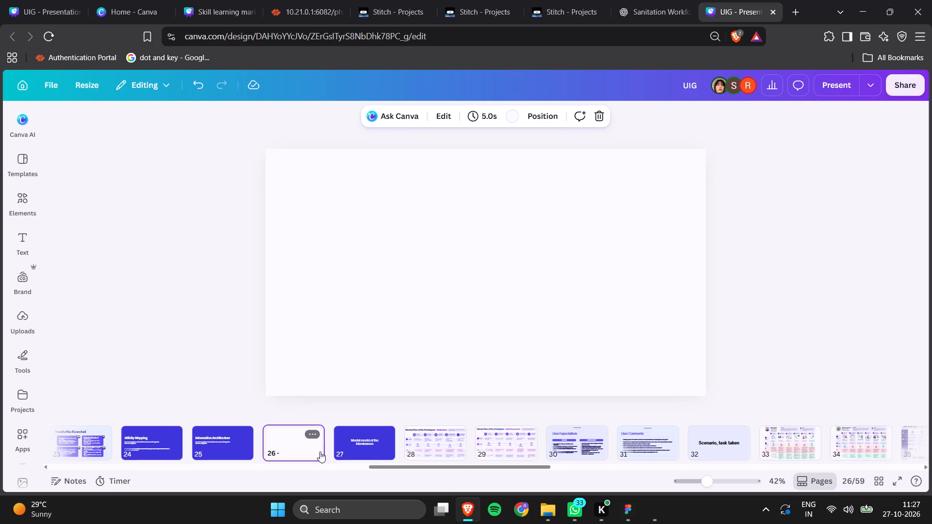
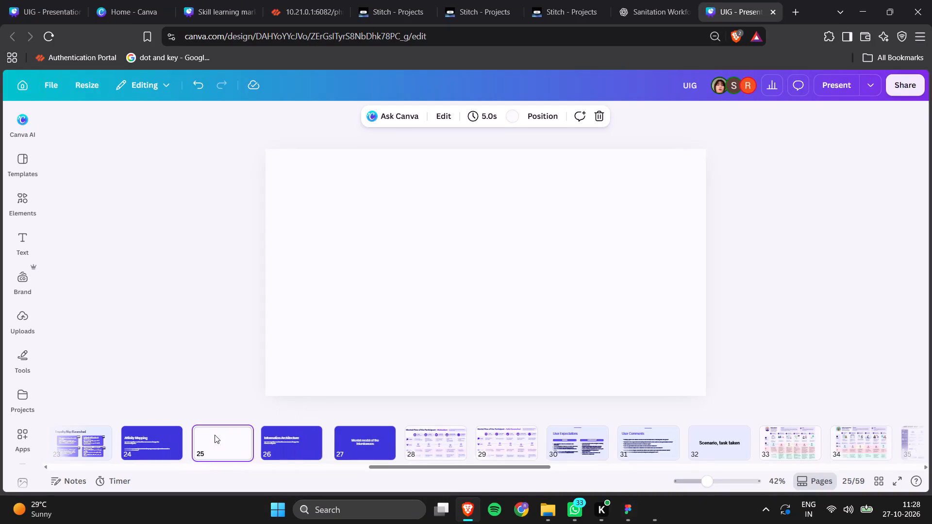
Paste the copied Affinity Map image onto blank page 25, align it with the page's top-left corner, and enlarge it to roughly the page's full height.
key(ctrl+v)
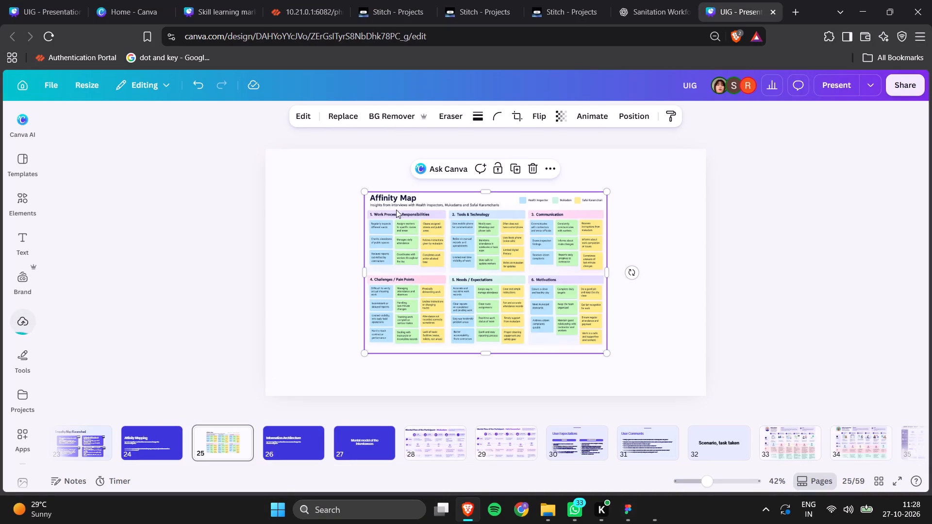
drag(365, 192, 286, 159)
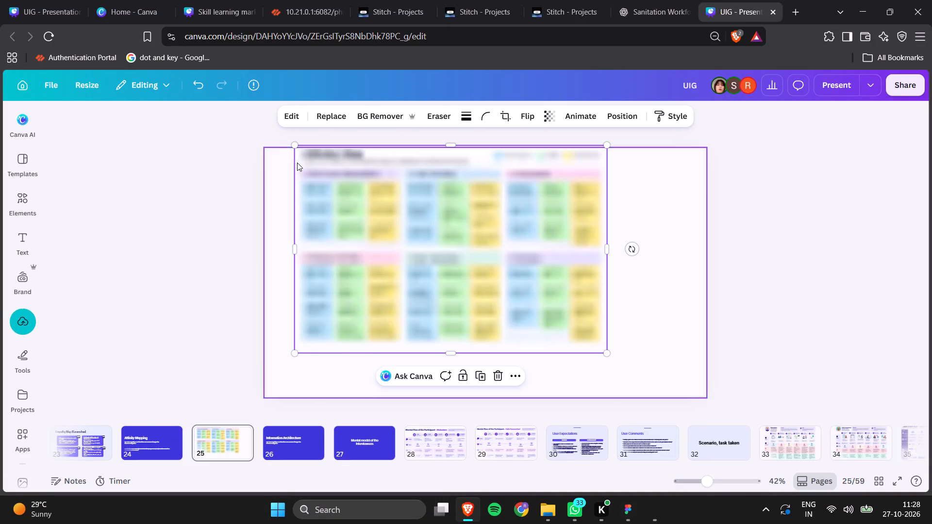
drag(358, 193, 331, 198)
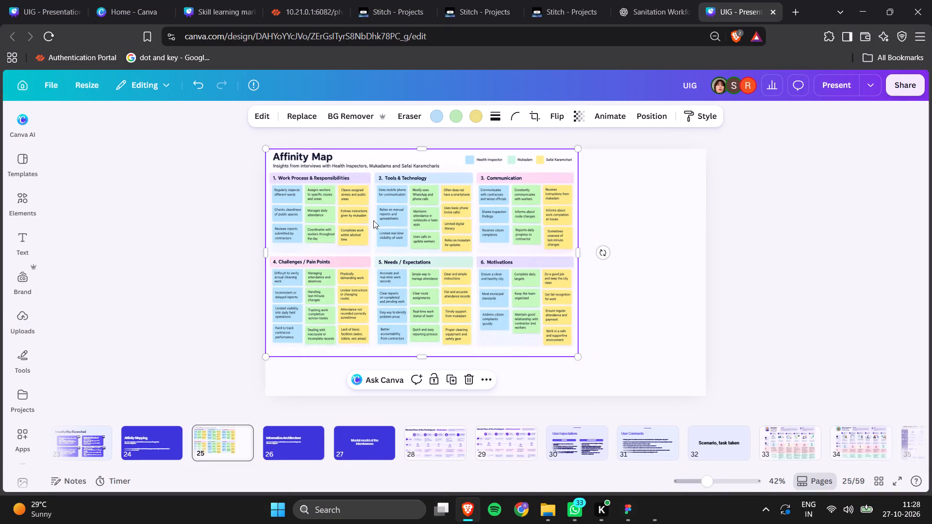
drag(581, 357, 693, 381)
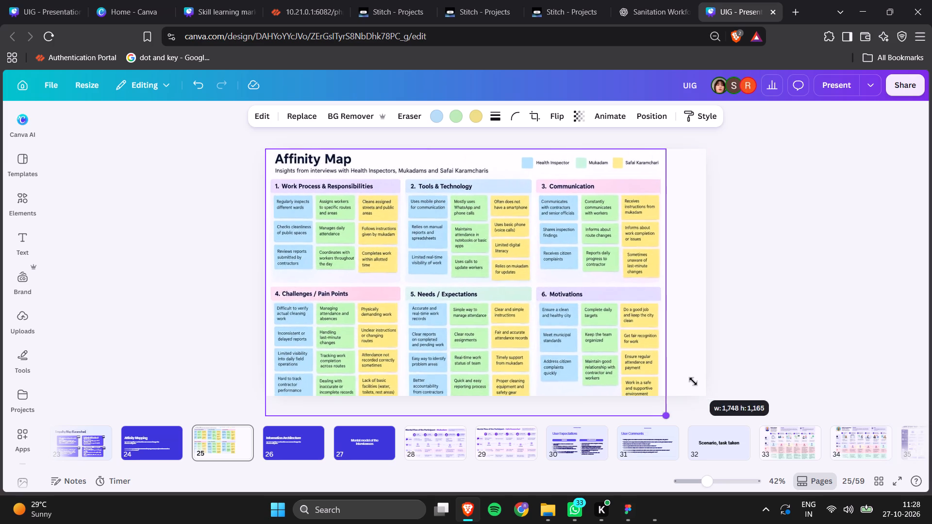
drag(693, 381, 679, 374)
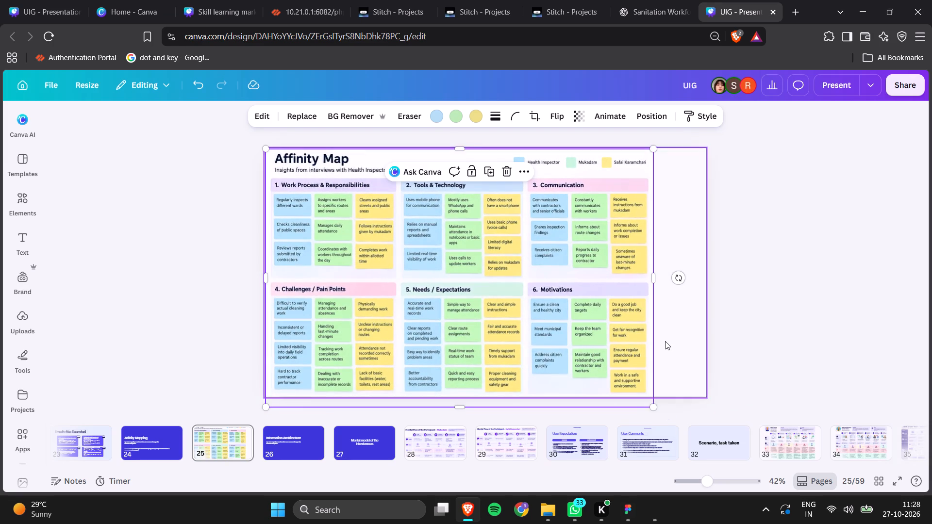
Shrink the Affinity Map image on page 25 to the slide's full height, stretch it slightly wider and centre it on the slide.
drag(654, 409, 648, 400)
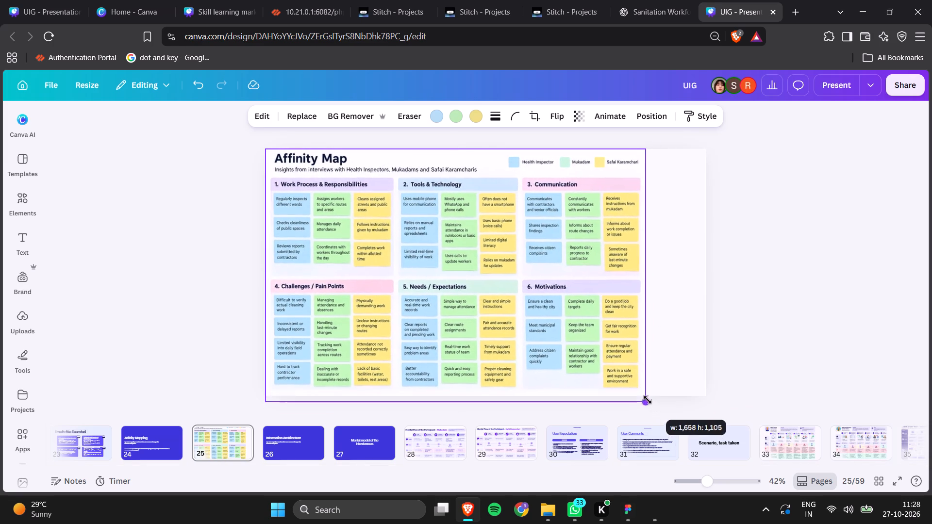
drag(648, 400, 643, 395)
drag(638, 269, 649, 271)
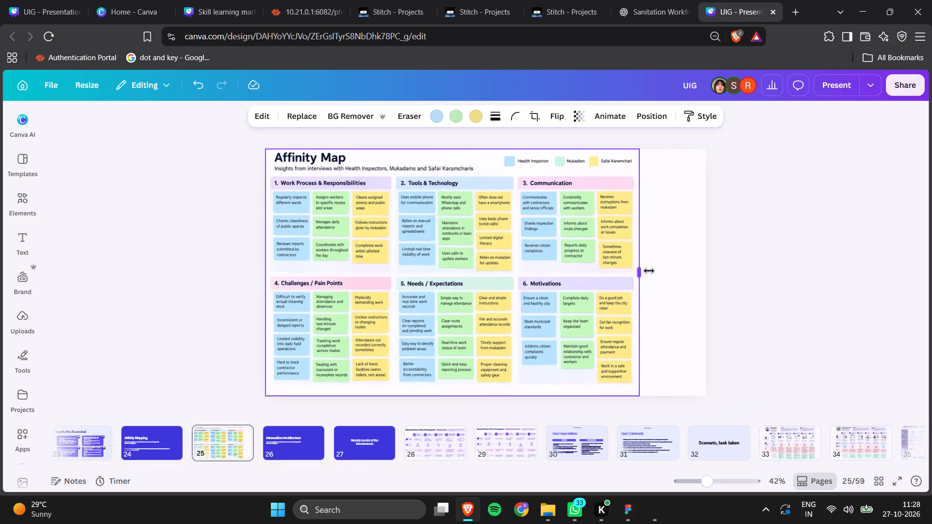
drag(649, 271, 639, 265)
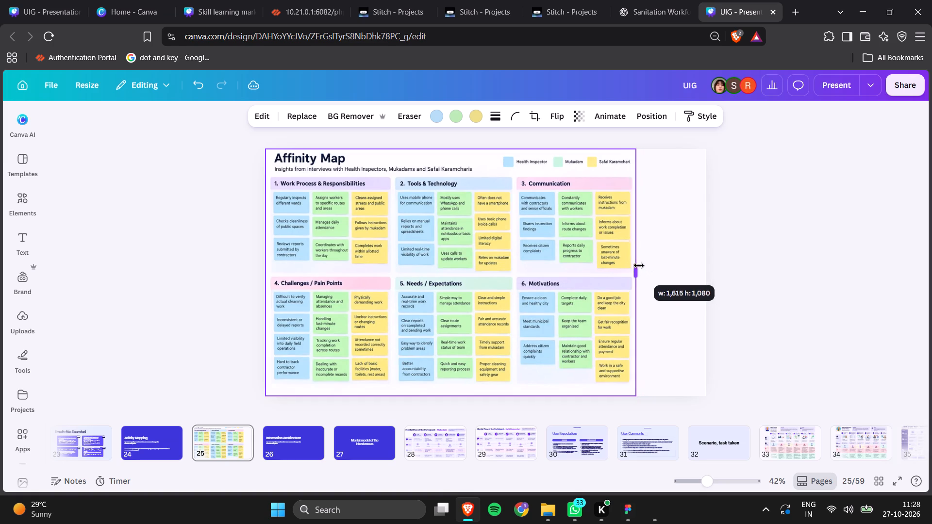
drag(639, 265, 646, 274)
drag(561, 264, 583, 264)
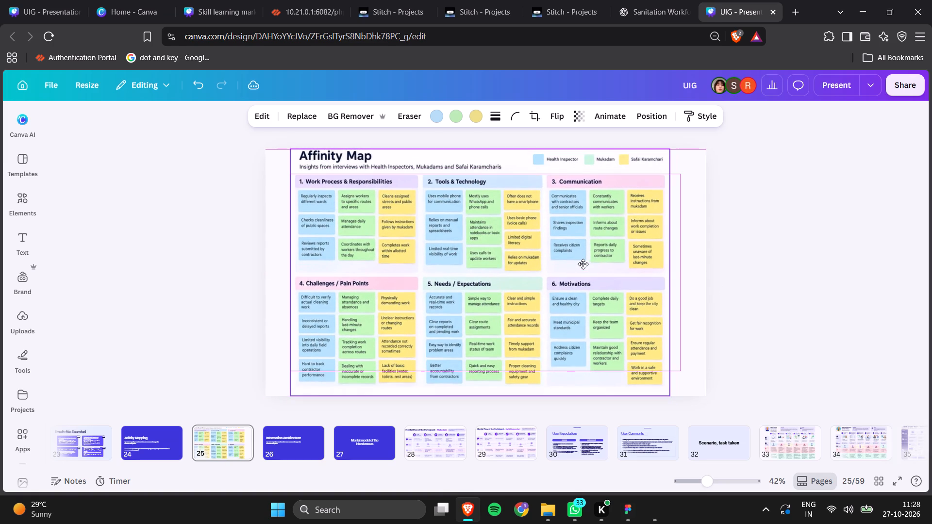
drag(583, 264, 590, 263)
drag(590, 263, 591, 263)
double_click(784, 258)
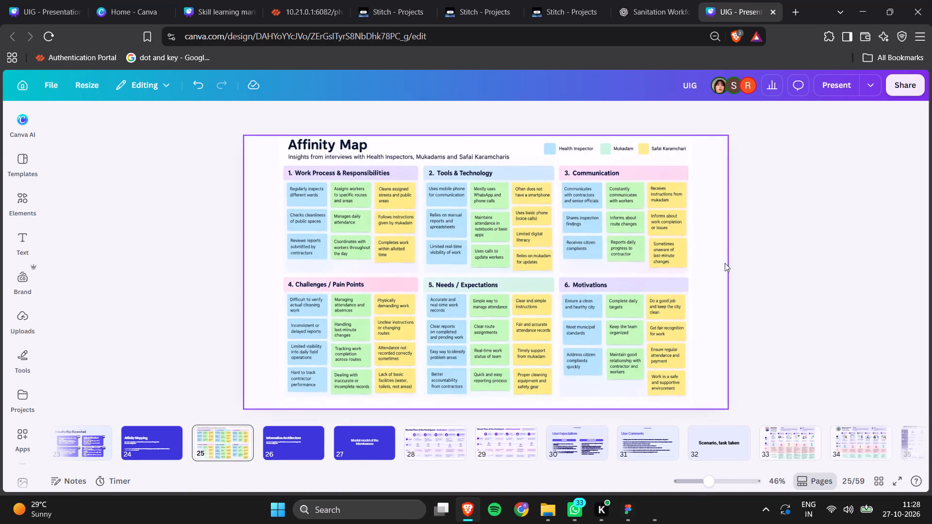
click(718, 261)
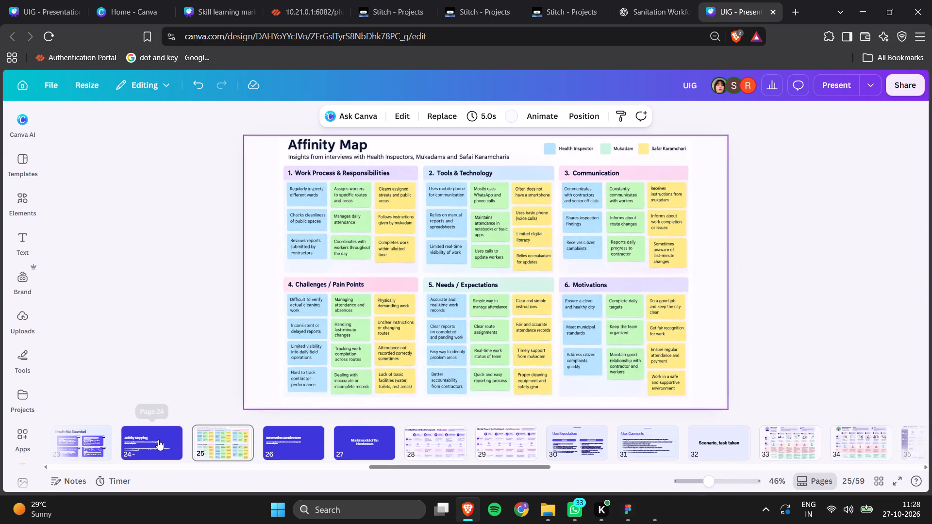
Switch to Figma and capture a screenshot of the diagram with Levels 0 to 3 on the skill learning- IA board.
click(158, 440)
key(Right)
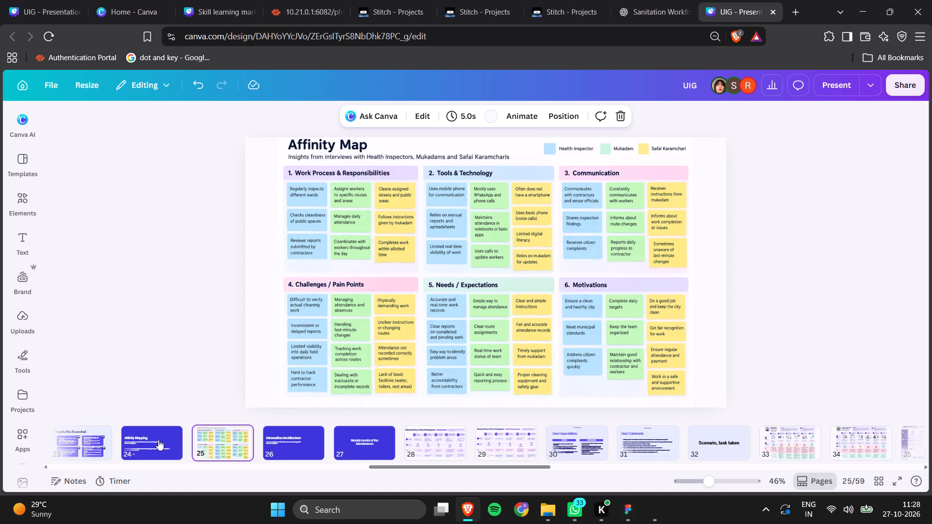
key(Right)
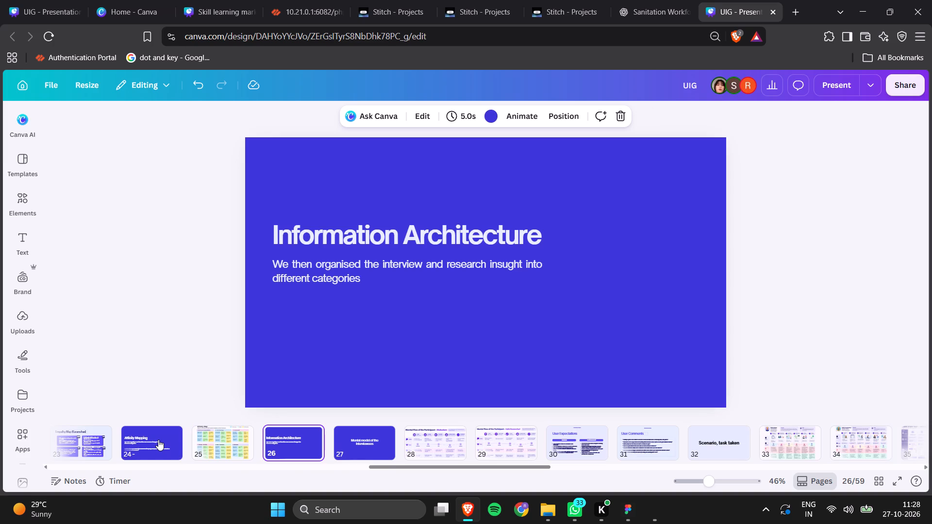
click(628, 510)
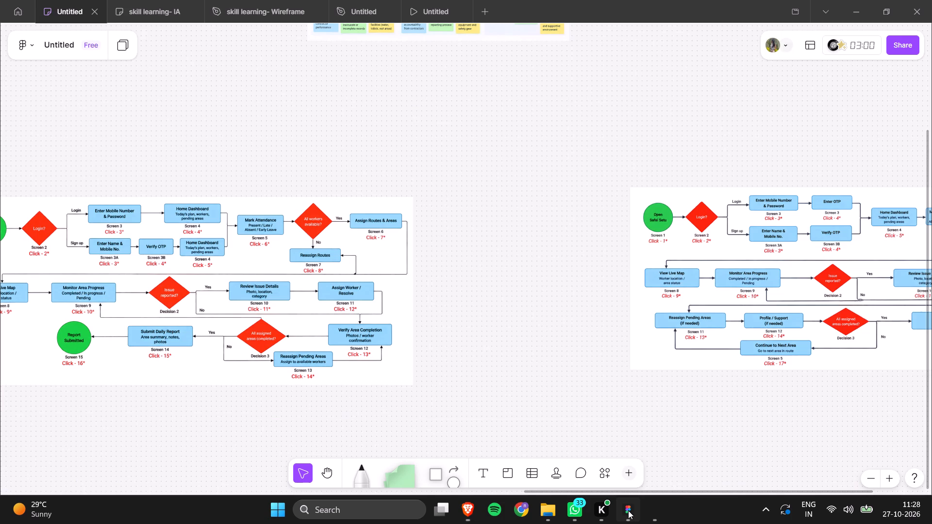
click(121, 9)
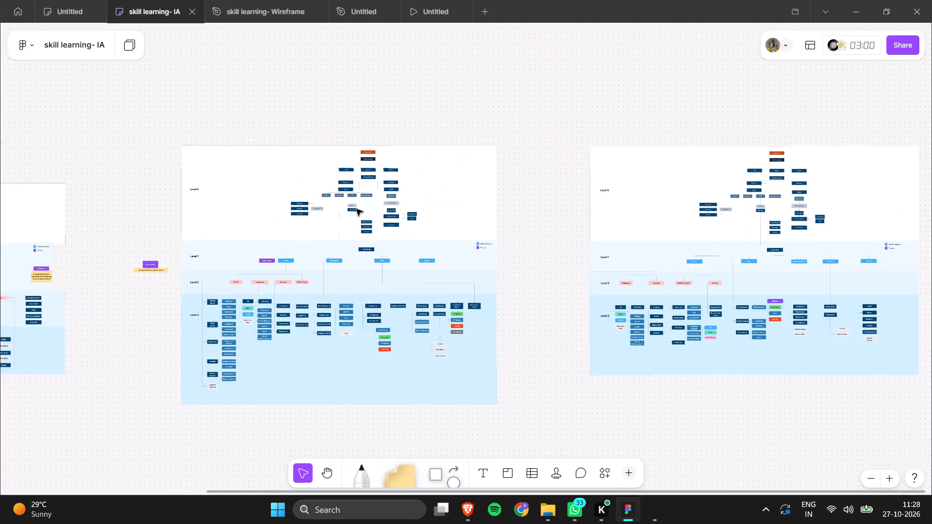
scroll(356, 209, down, 1)
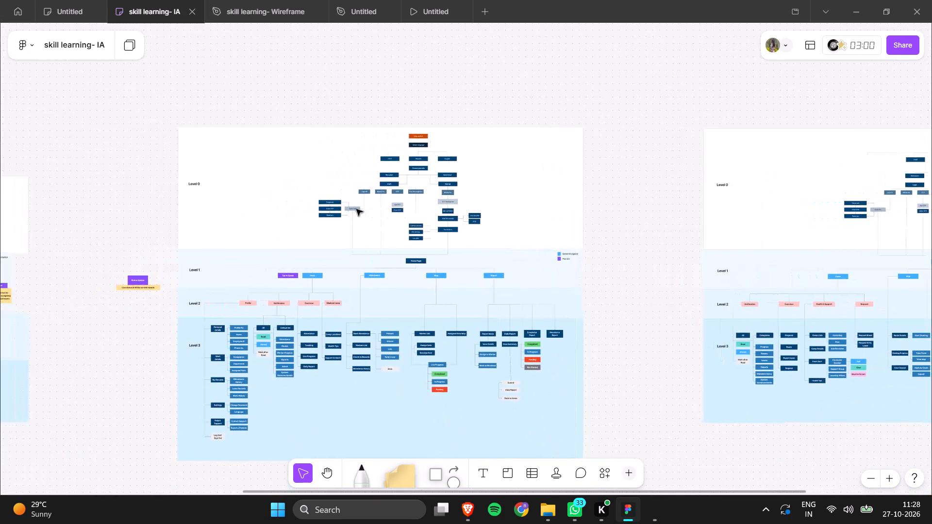
scroll(356, 209, down, 1)
key(Print)
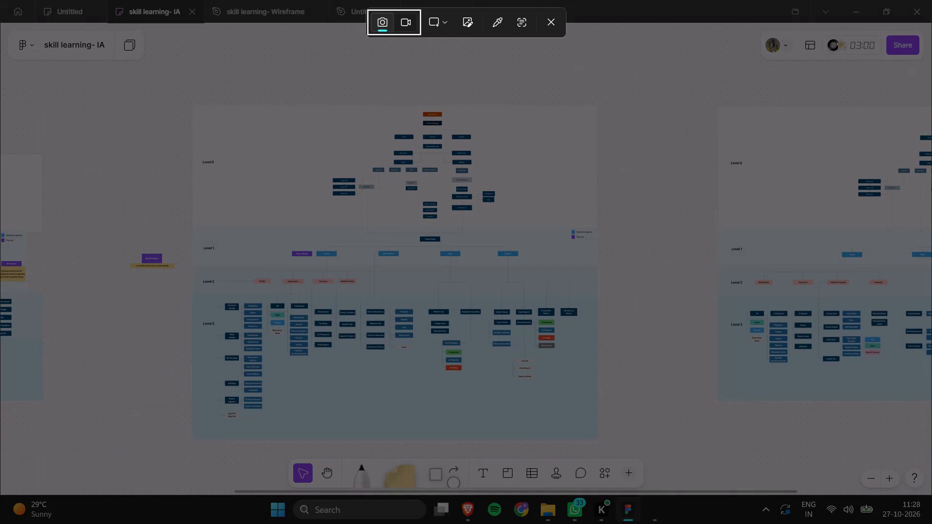
scroll(197, 107, up, 6)
drag(199, 107, 591, 414)
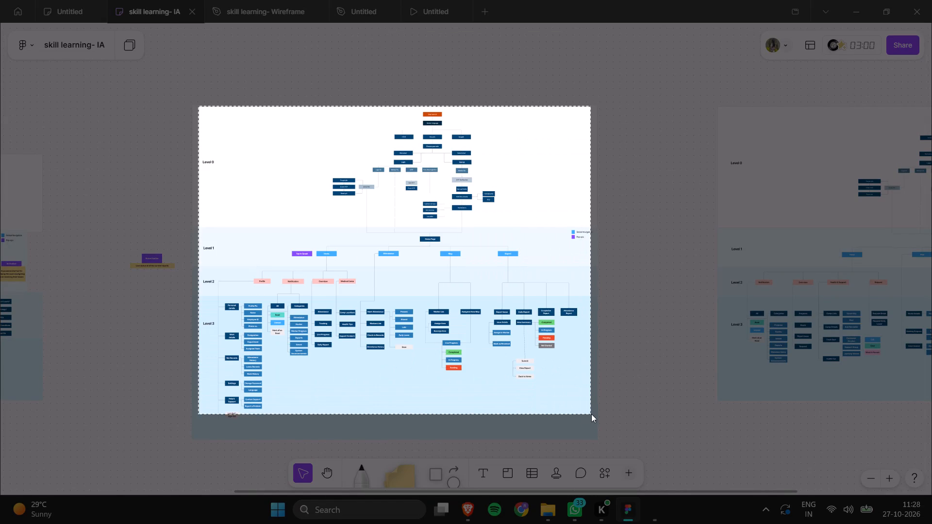
drag(591, 414, 593, 425)
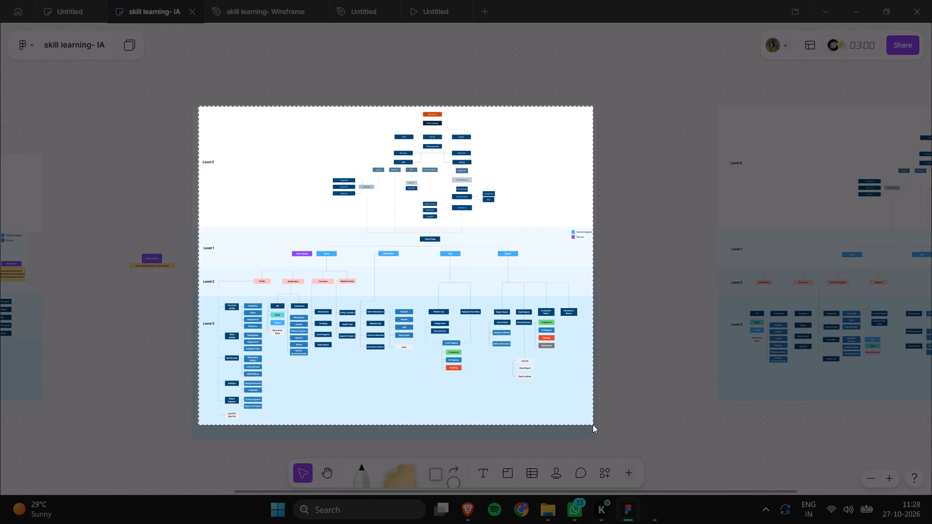
drag(593, 425, 595, 424)
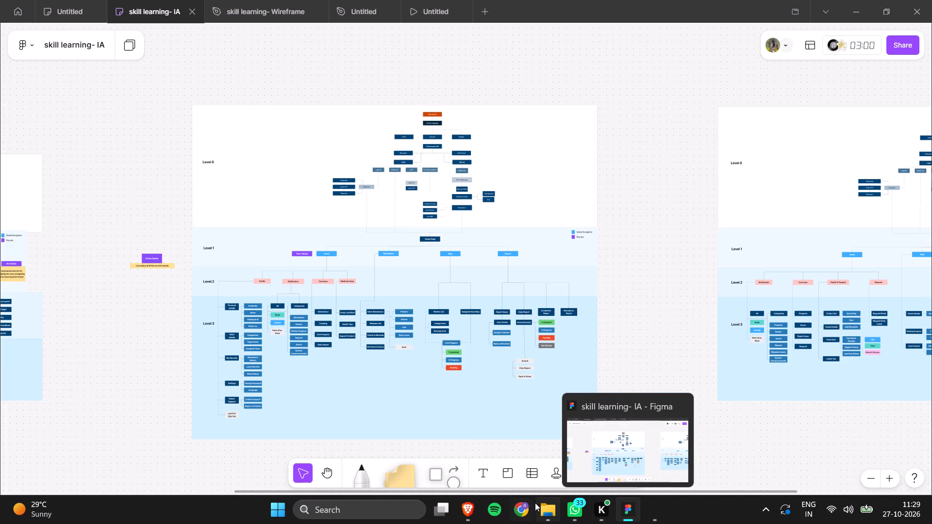
Back in the Canva presentation, add a blank page after the Information Architecture slide and set its background to white.
click(472, 507)
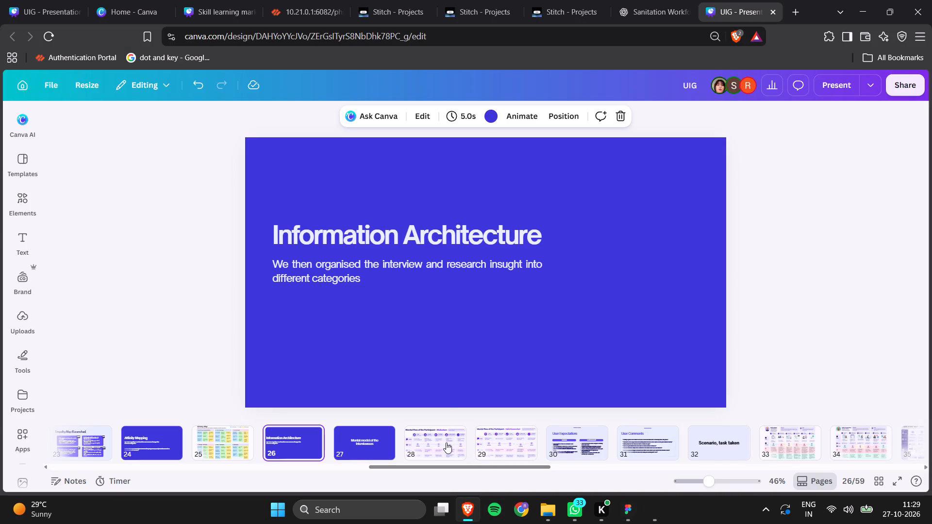
click(330, 439)
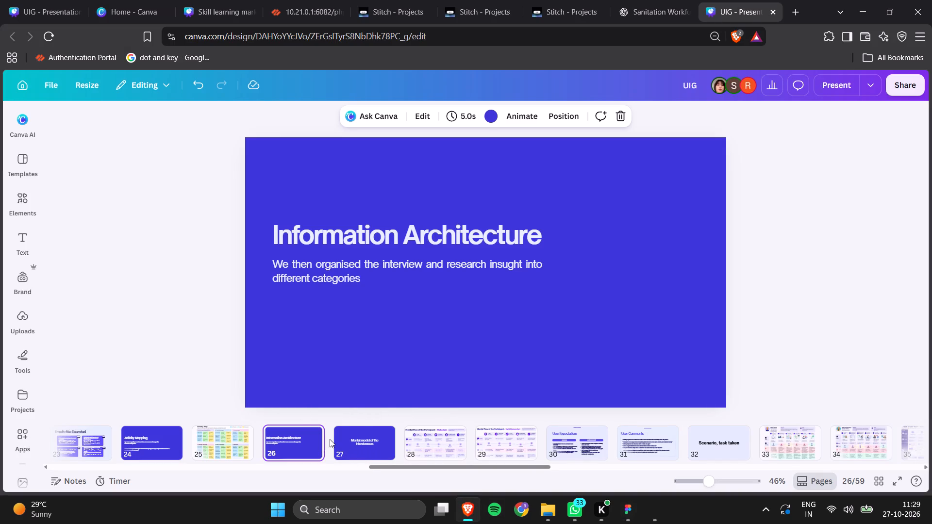
click(335, 437)
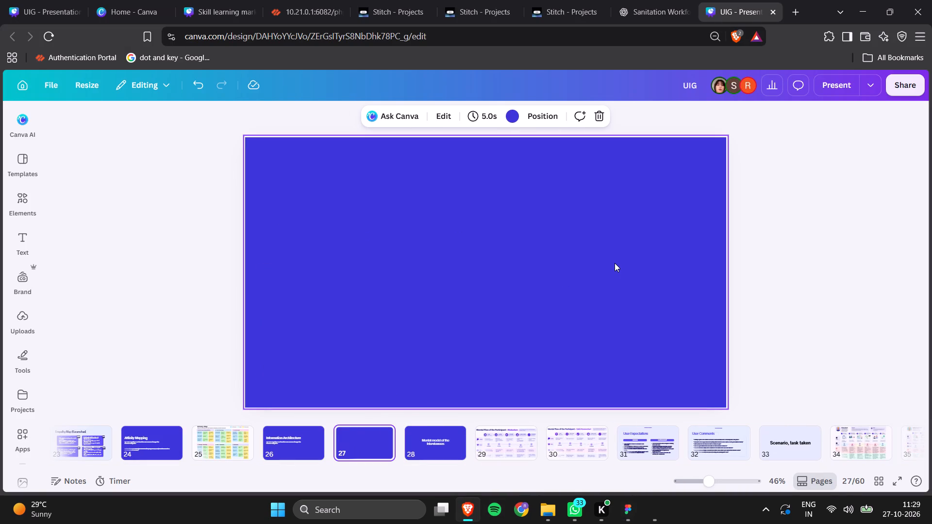
click(514, 117)
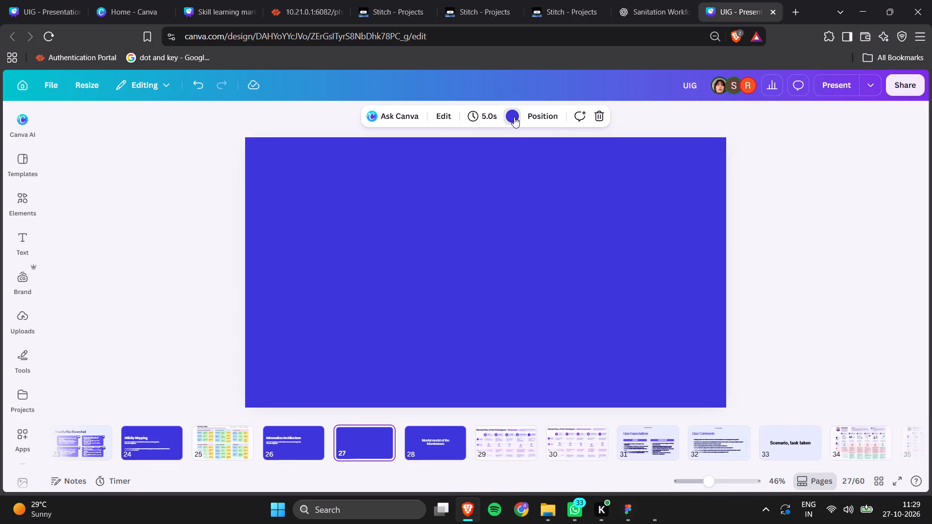
click(216, 266)
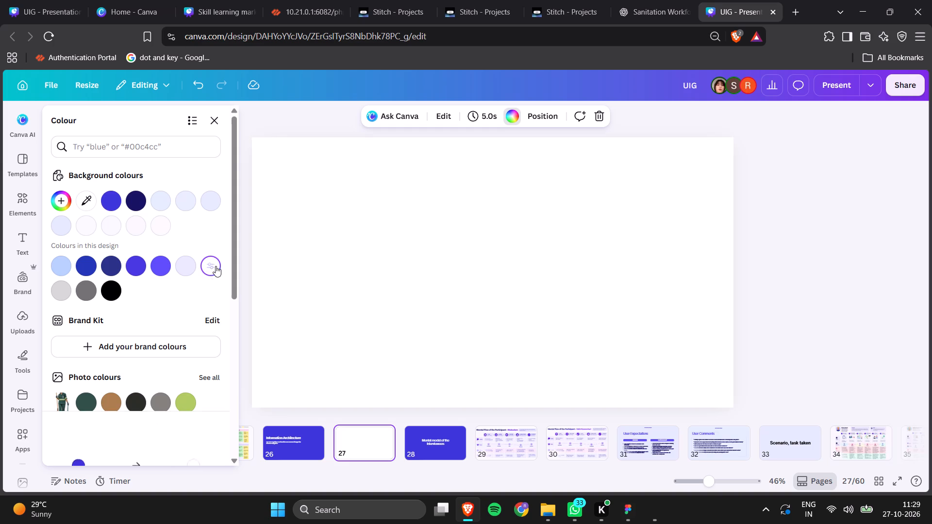
click(770, 261)
Paste the captured diagram onto the new page 27, enlarge it to the slide's full height and place it near the middle.
key(ctrl+v)
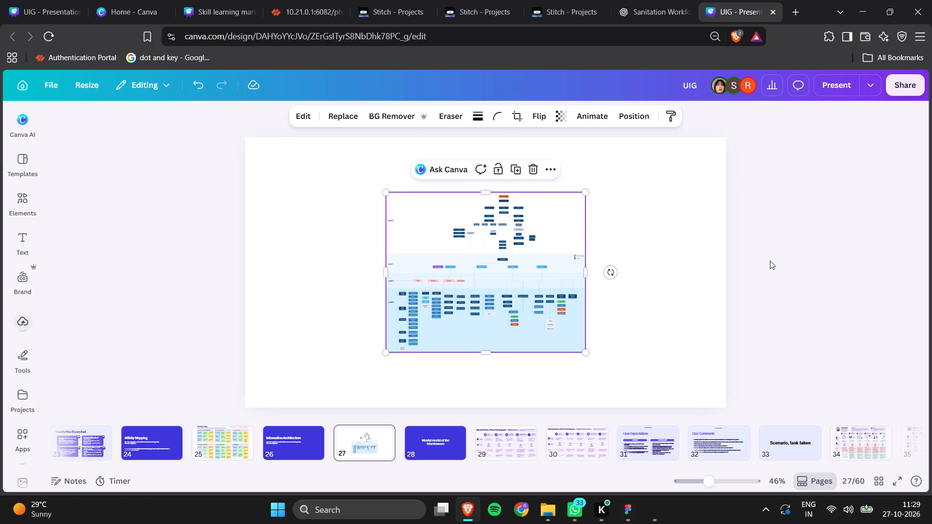
drag(383, 191, 316, 176)
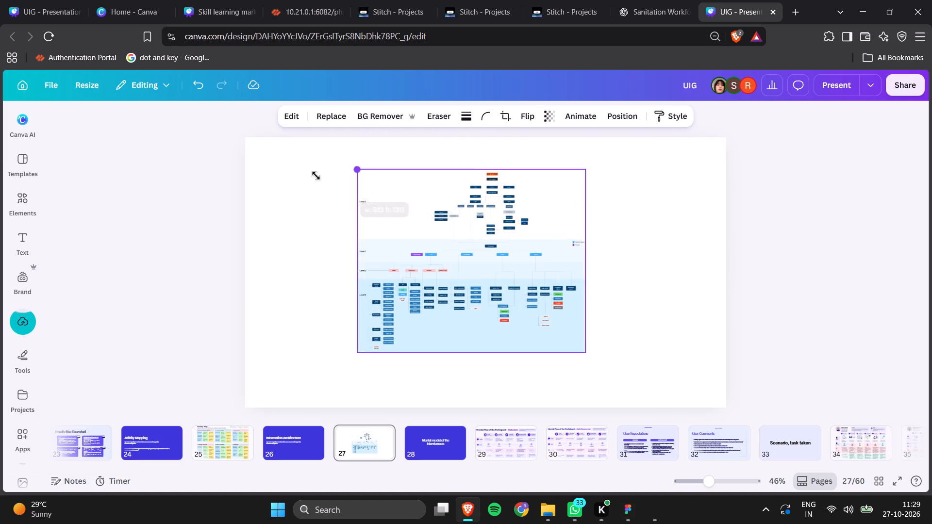
drag(316, 176, 286, 170)
drag(286, 170, 450, 229)
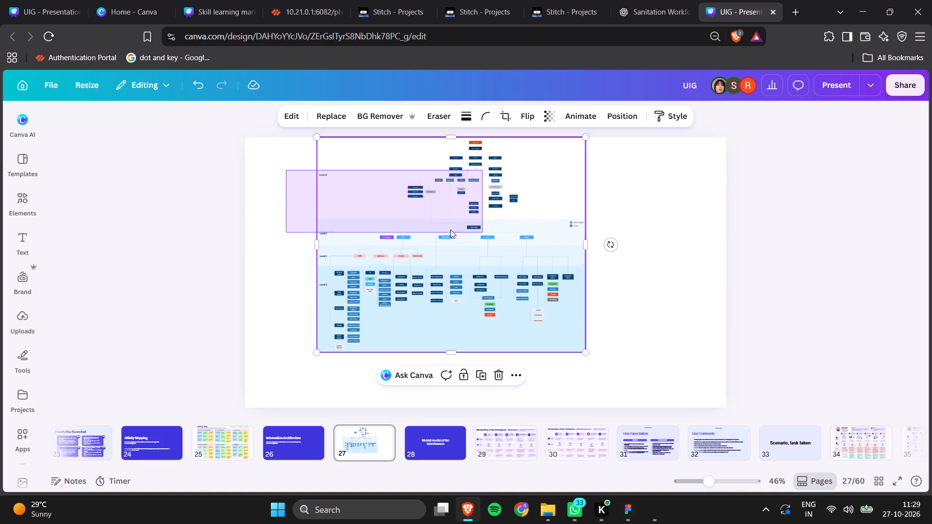
drag(450, 229, 257, 247)
click(585, 348)
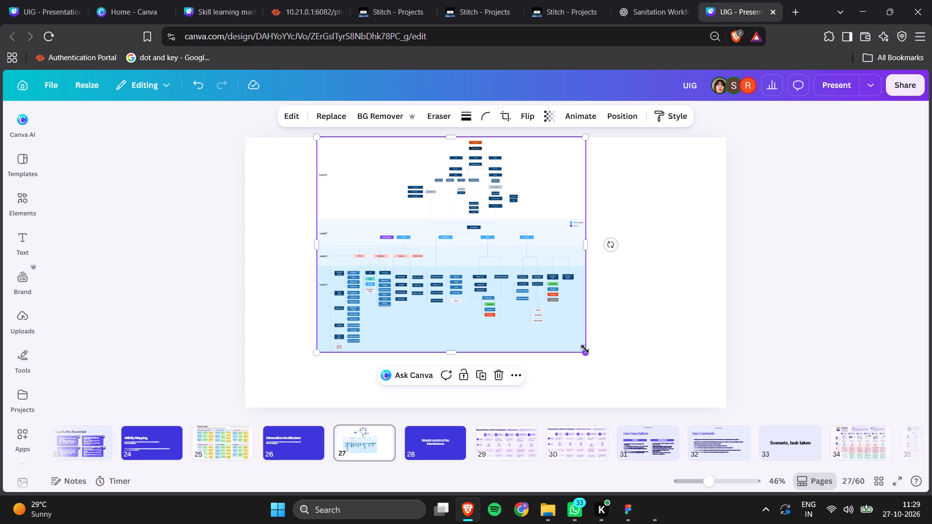
drag(585, 349, 672, 363)
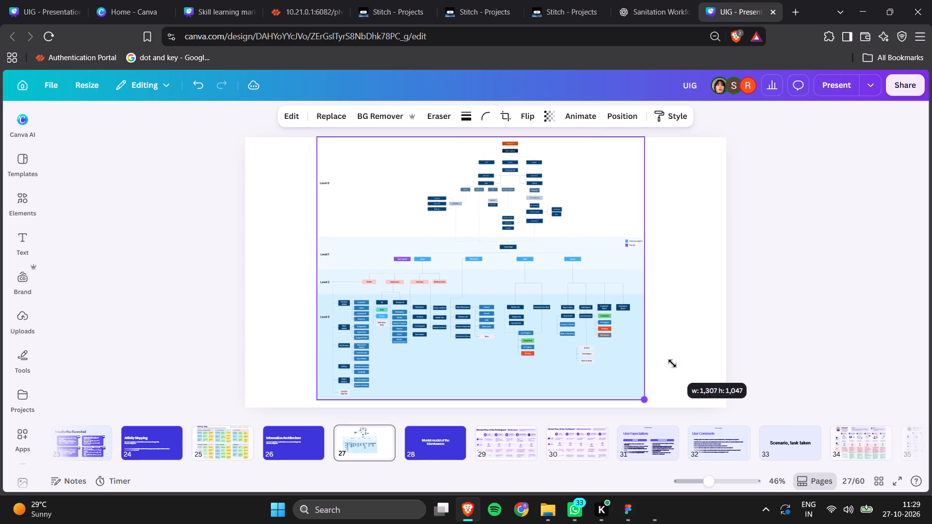
drag(672, 363, 675, 365)
drag(621, 341, 629, 341)
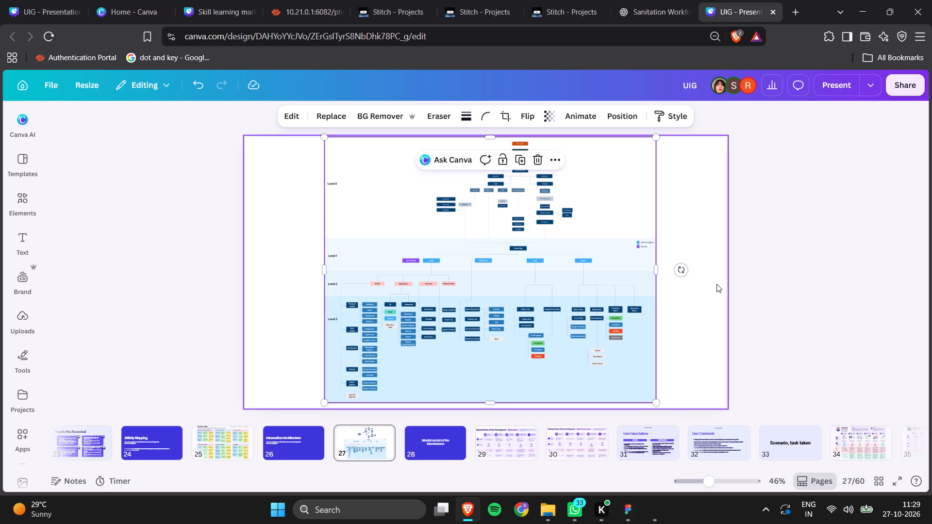
click(721, 268)
click(614, 306)
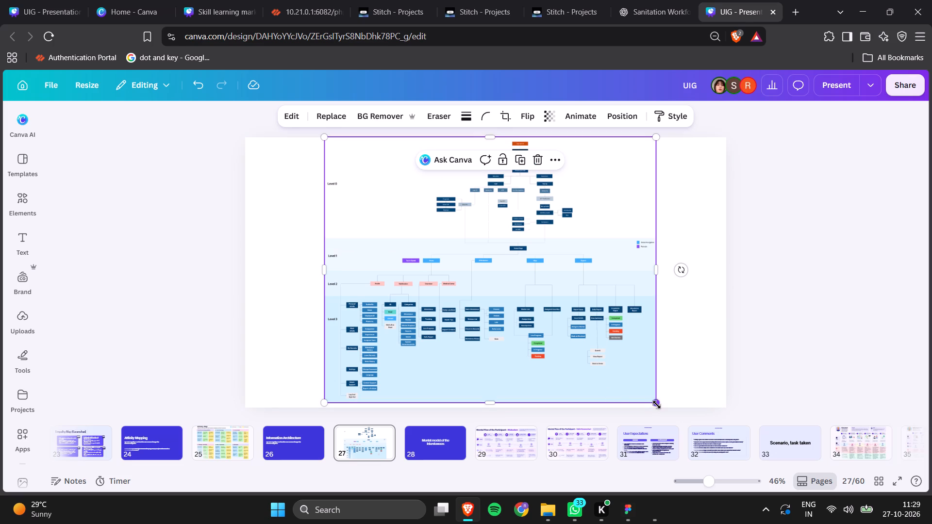
drag(656, 404, 663, 407)
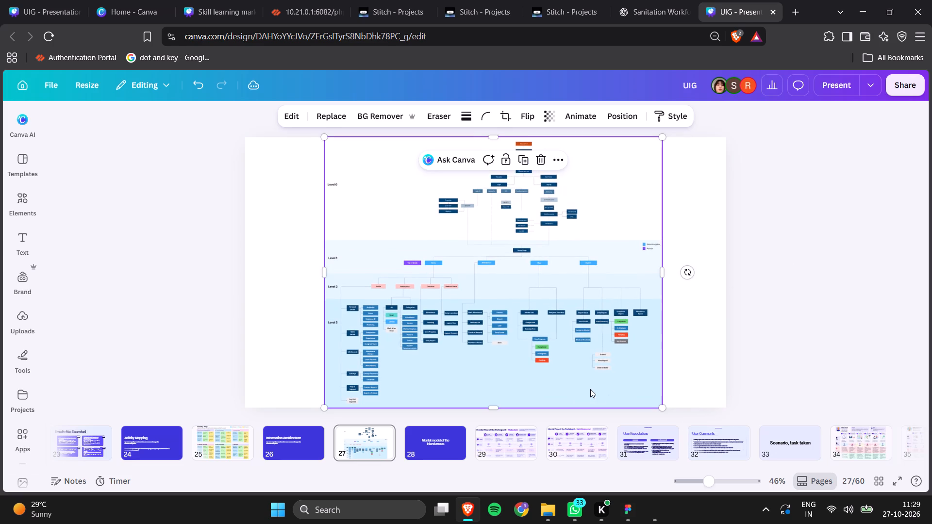
Add a rectangle spanning the full slide width on page 27, match its height to the Level 1 band, and layer it behind the diagram.
key(r)
drag(484, 265, 330, 295)
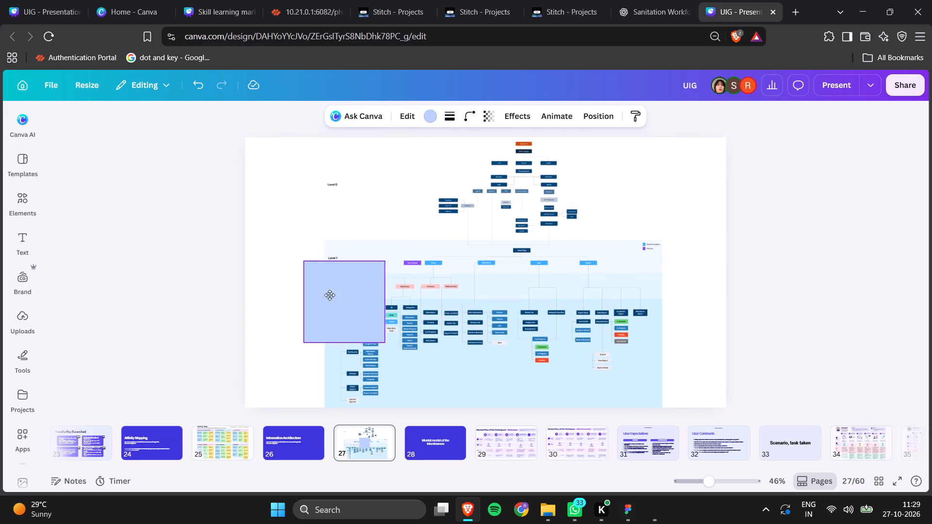
drag(330, 295, 285, 273)
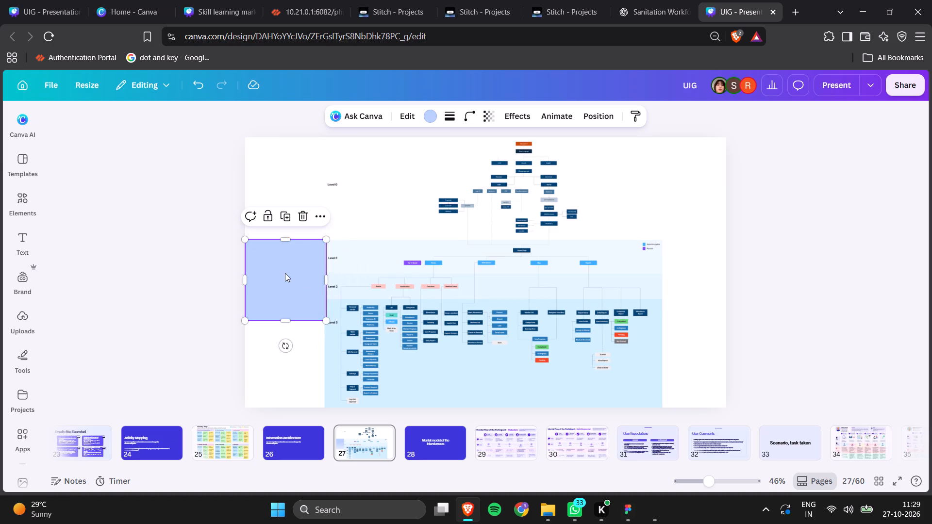
drag(327, 278, 746, 287)
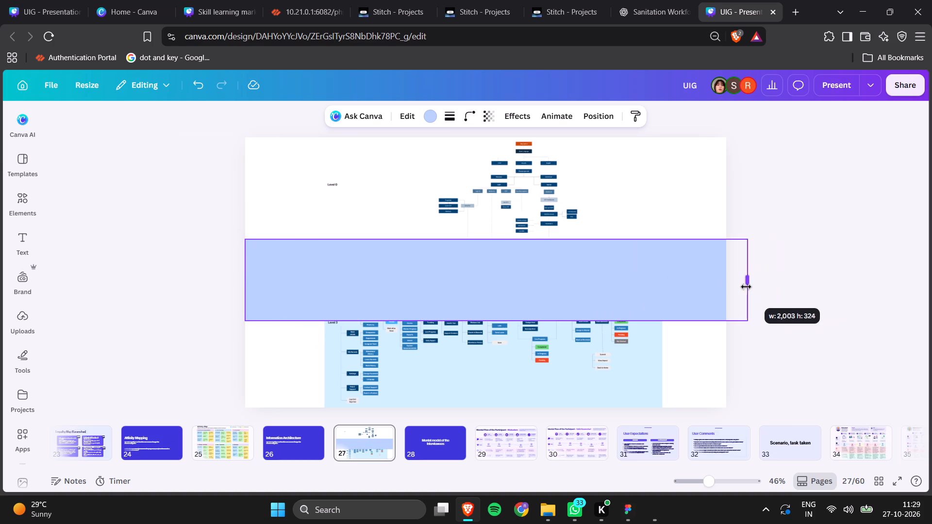
drag(746, 287, 727, 282)
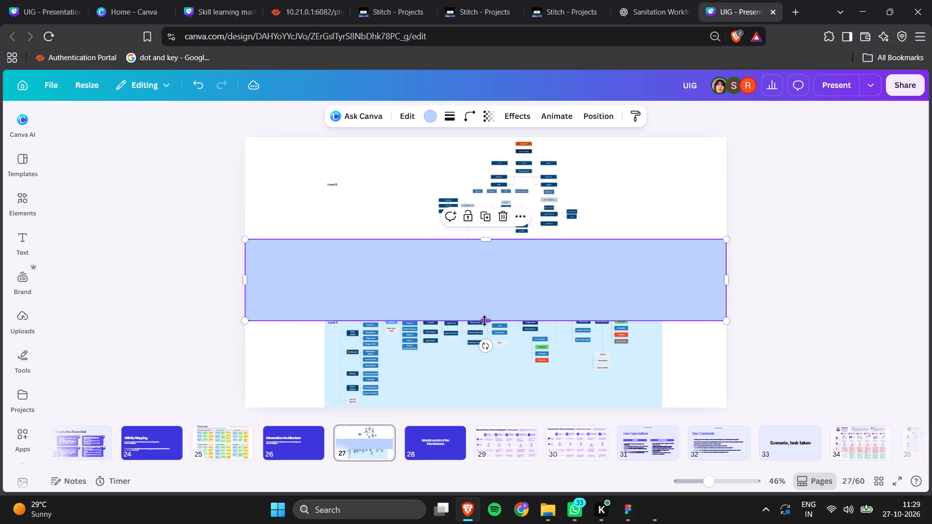
drag(484, 321, 488, 274)
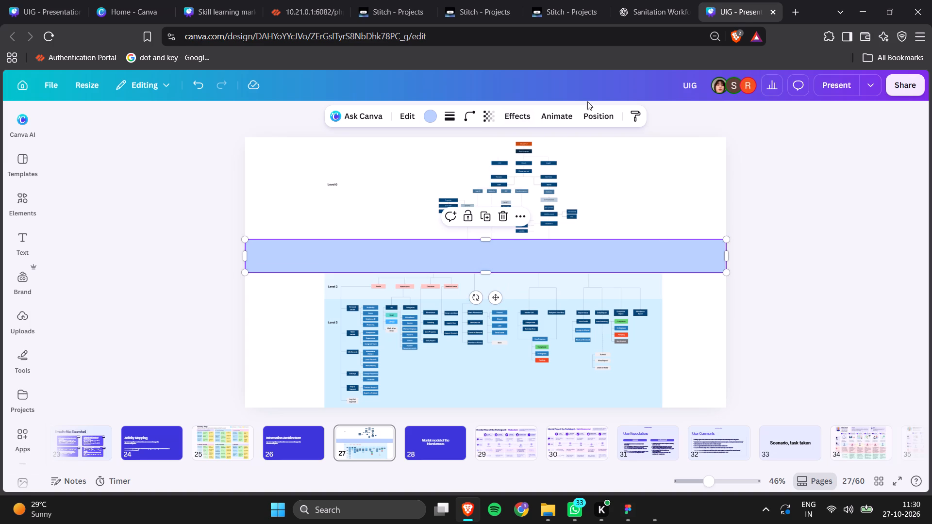
click(593, 114)
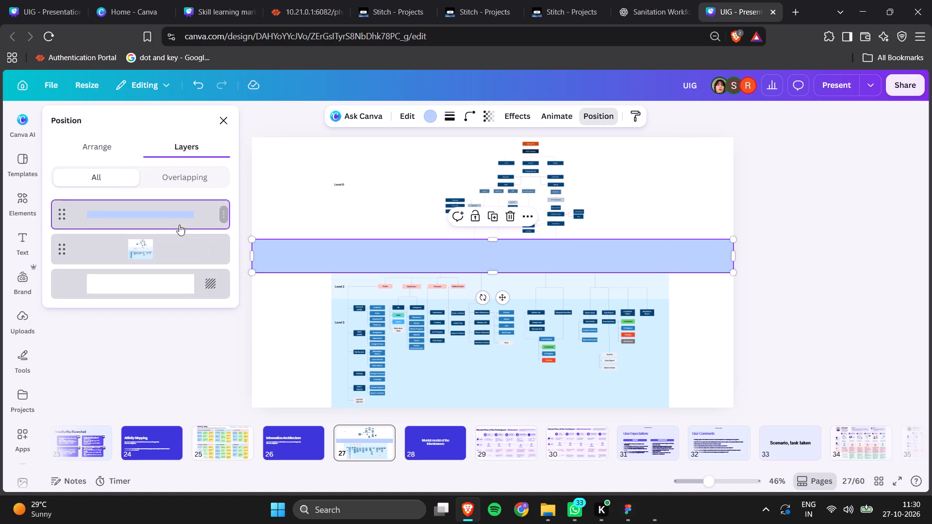
drag(176, 221, 177, 268)
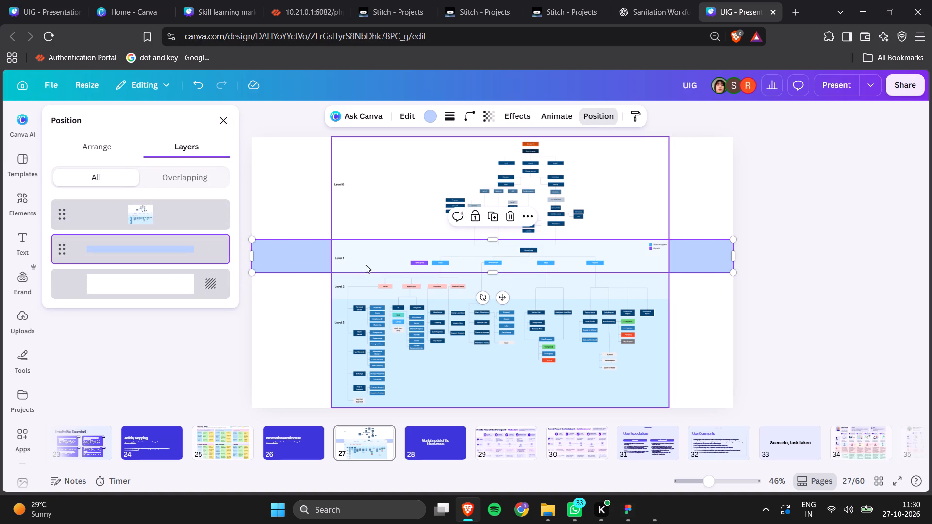
Duplicate the full-width rectangle directly below the first and reduce the copy's height to match the diagram's Level 2 band.
alt+drag(370, 262, 372, 292)
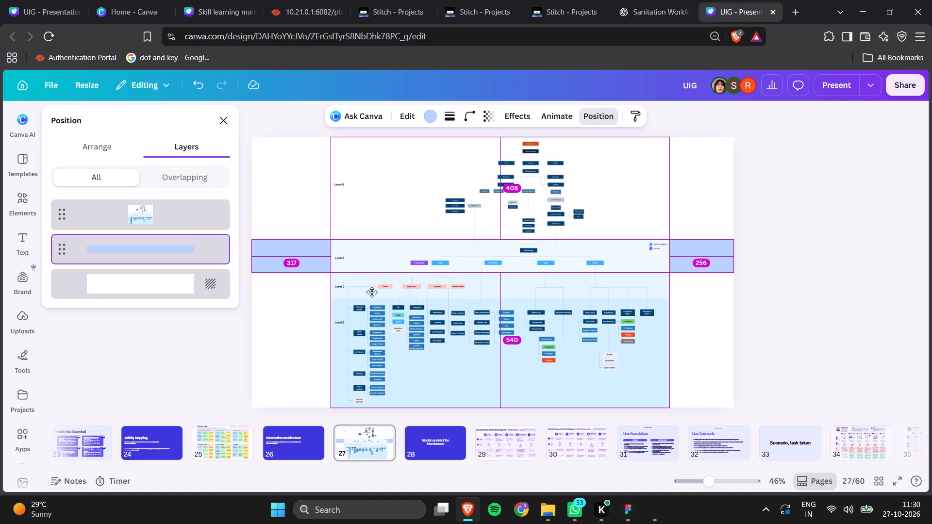
alt+drag(372, 292, 371, 295)
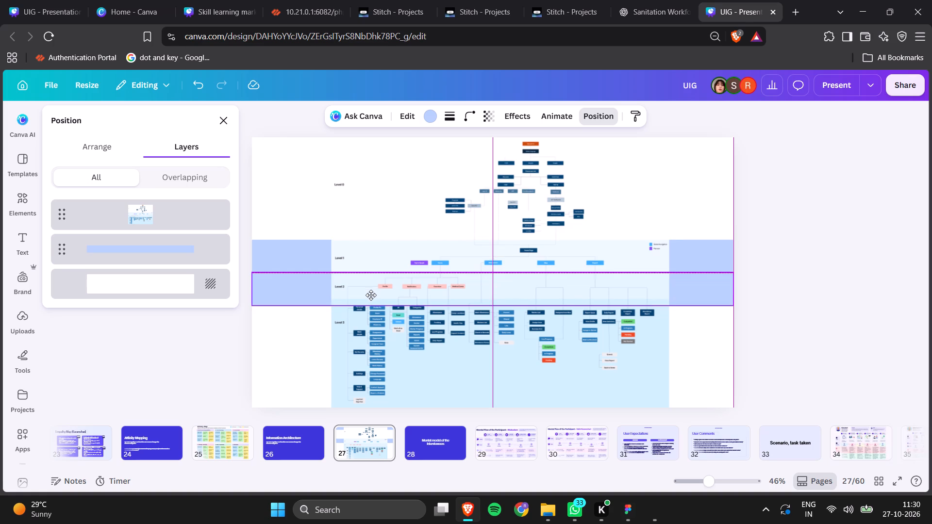
drag(483, 307, 483, 303)
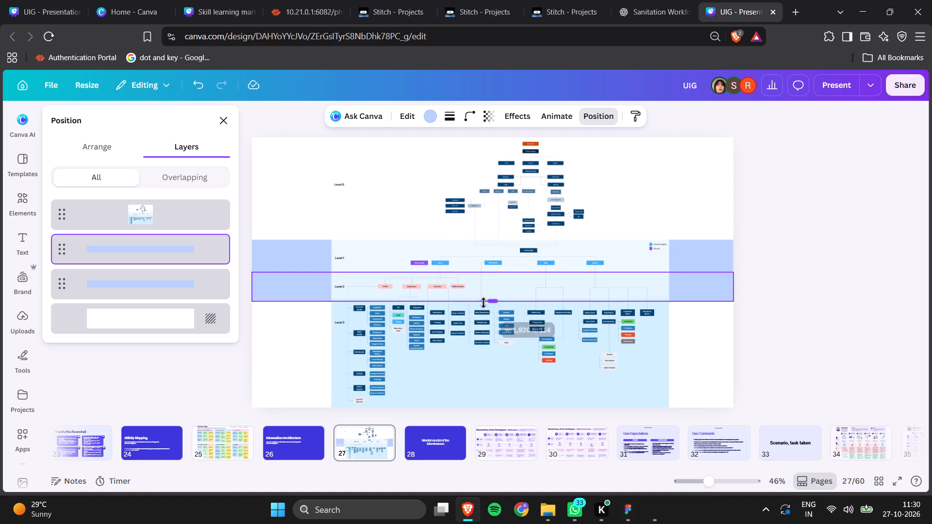
drag(483, 303, 483, 300)
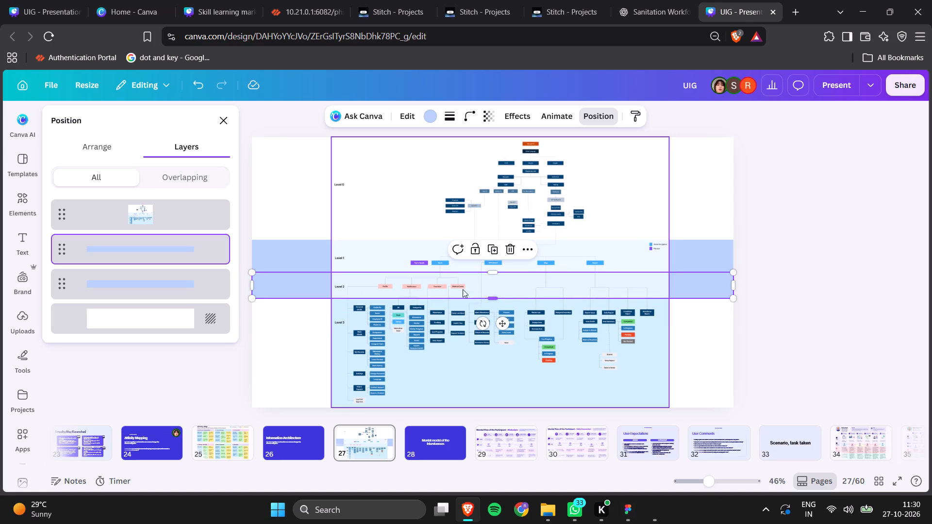
Duplicate the Level 2 rectangle directly below it and extend the copy to the slide's bottom edge to cover the Level 3 band.
alt+drag(458, 287, 457, 313)
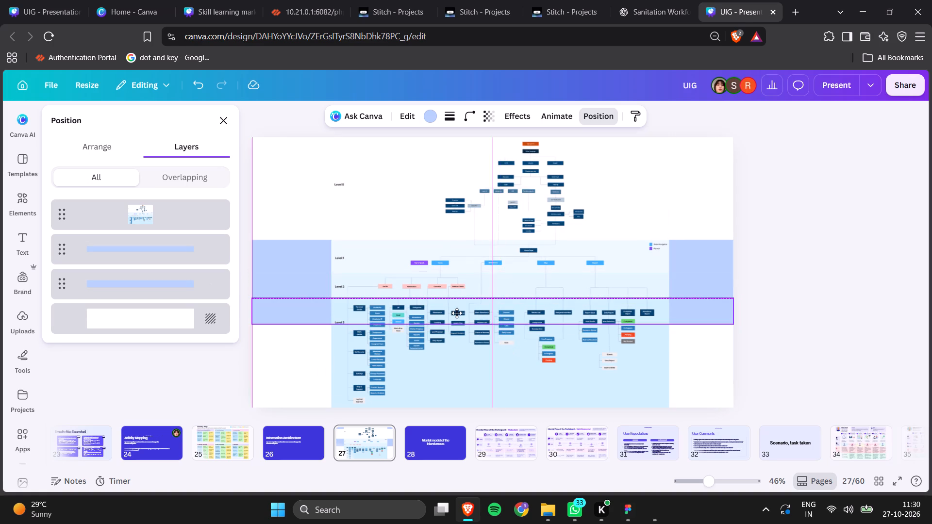
alt+drag(457, 313, 457, 313)
drag(495, 326, 512, 434)
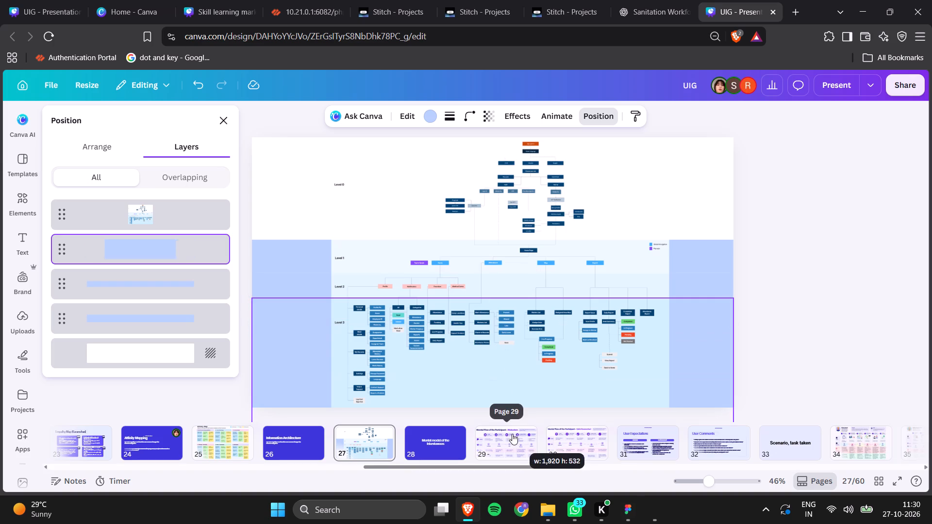
drag(512, 434, 514, 410)
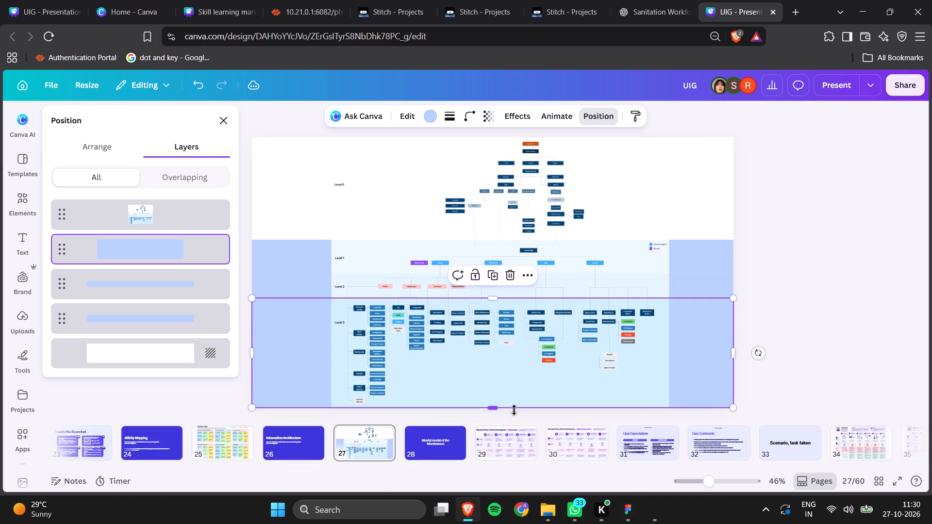
Recolour the Level 1 rectangle with the light blue sampled from the diagram's Level 1 background.
click(701, 260)
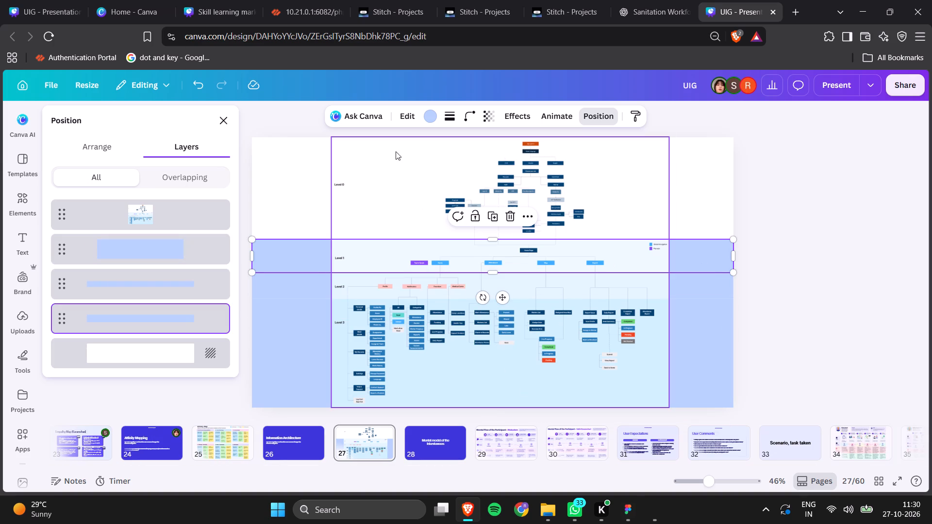
click(425, 115)
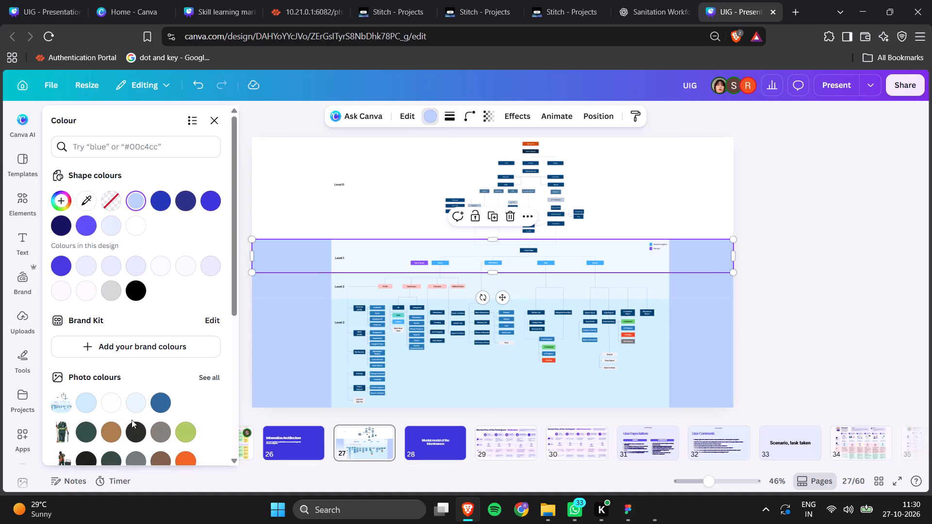
click(137, 399)
click(112, 402)
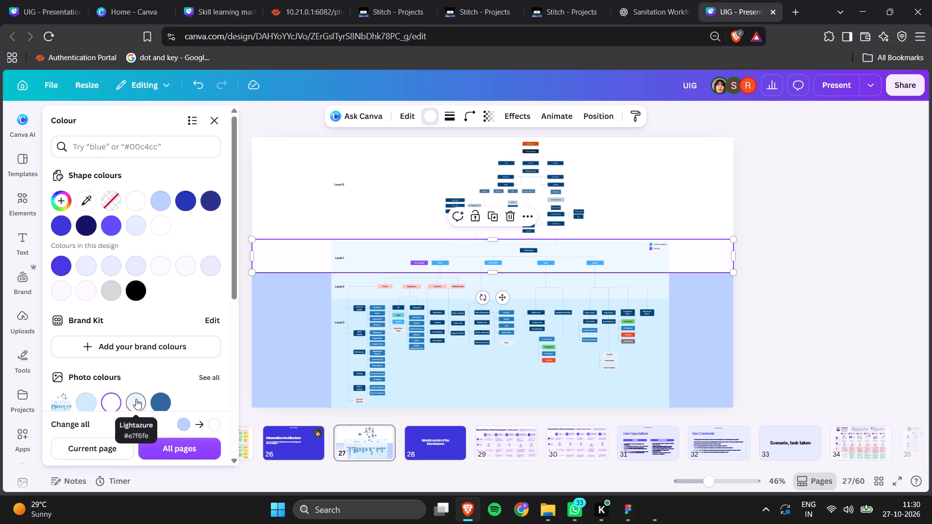
click(78, 207)
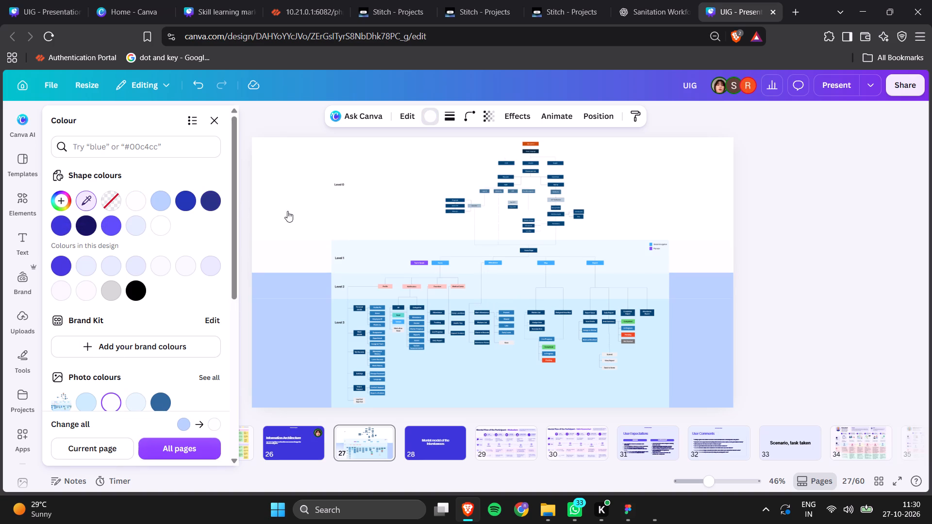
click(335, 245)
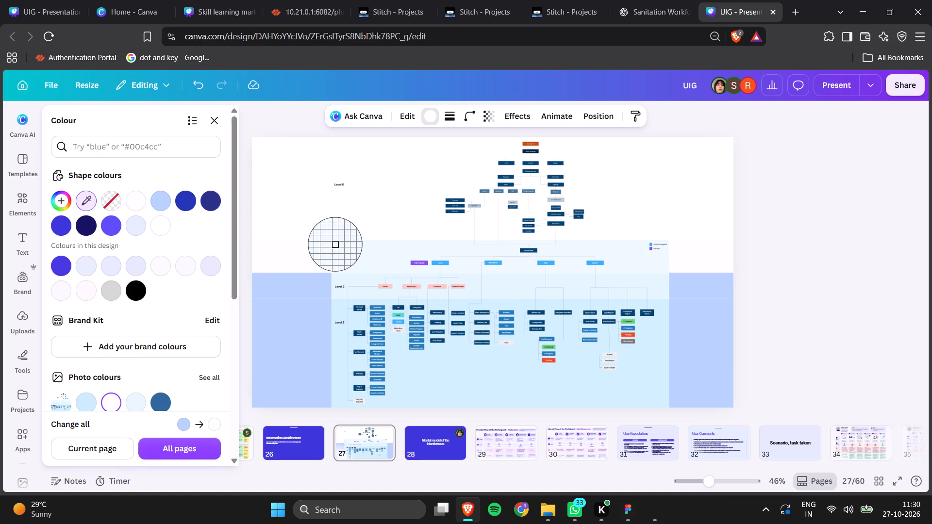
Recolour the Level 2 and Level 3 rectangles with the blues sampled from their matching bands in the diagram, then deselect.
click(288, 284)
click(82, 201)
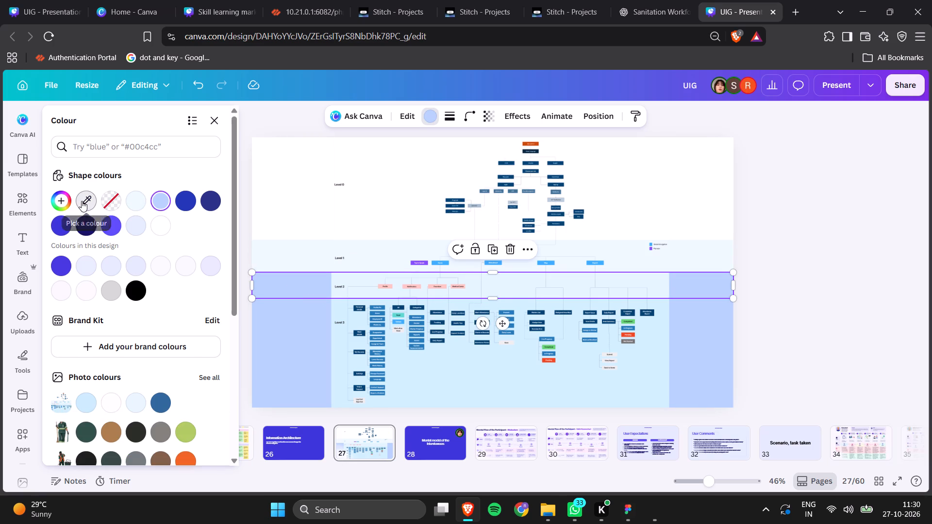
click(340, 275)
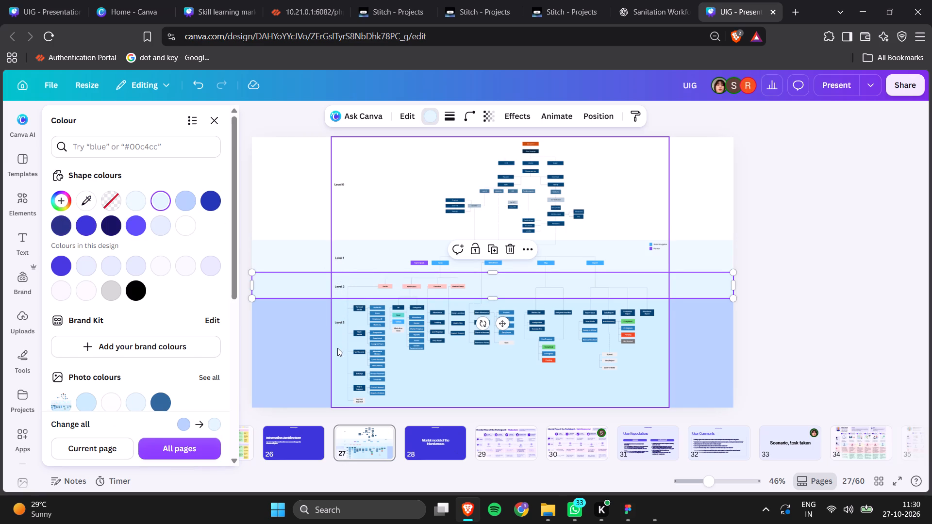
click(295, 341)
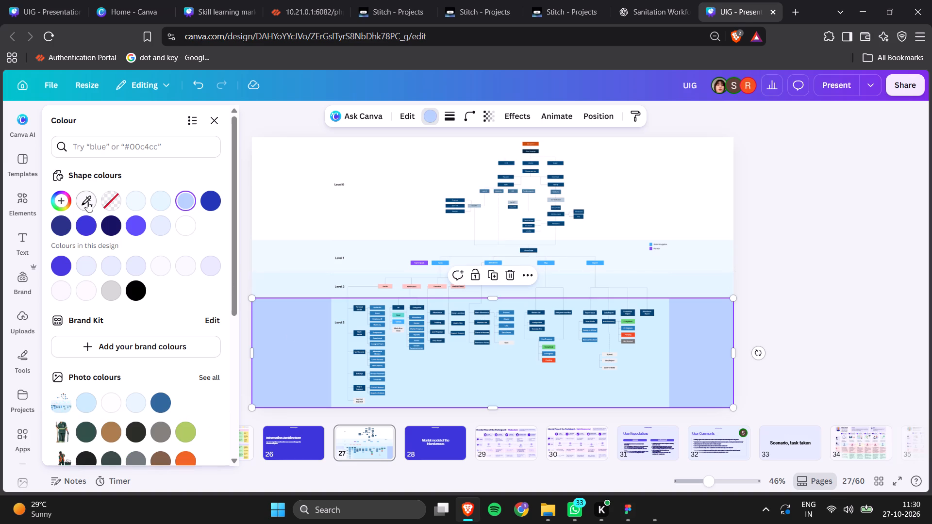
click(87, 200)
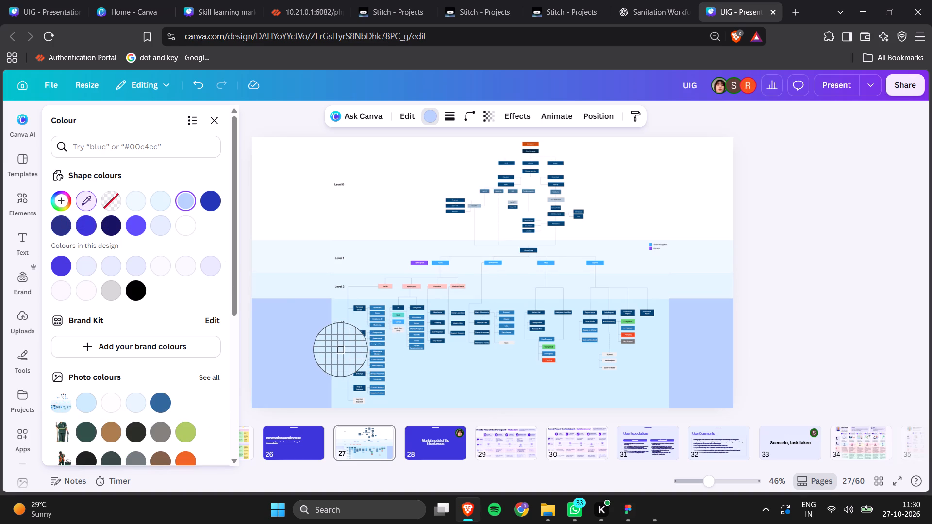
click(341, 350)
click(795, 216)
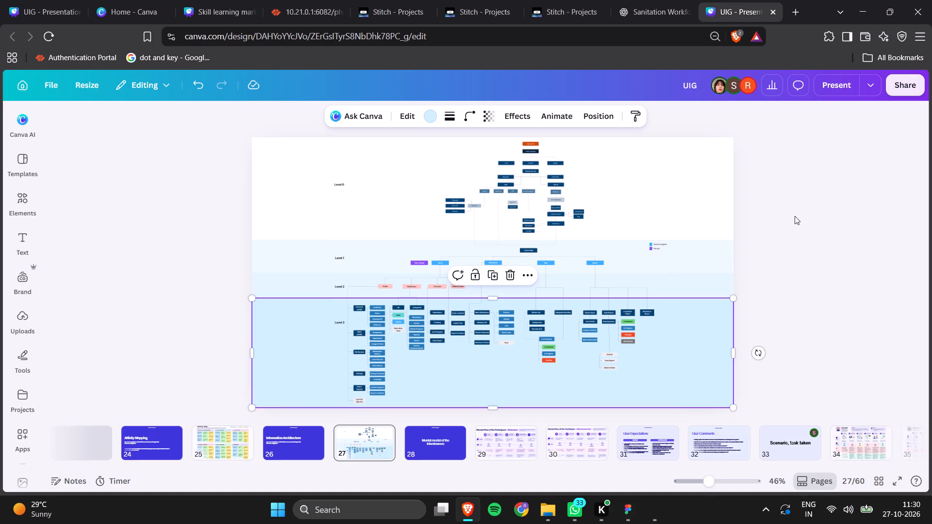
click(795, 216)
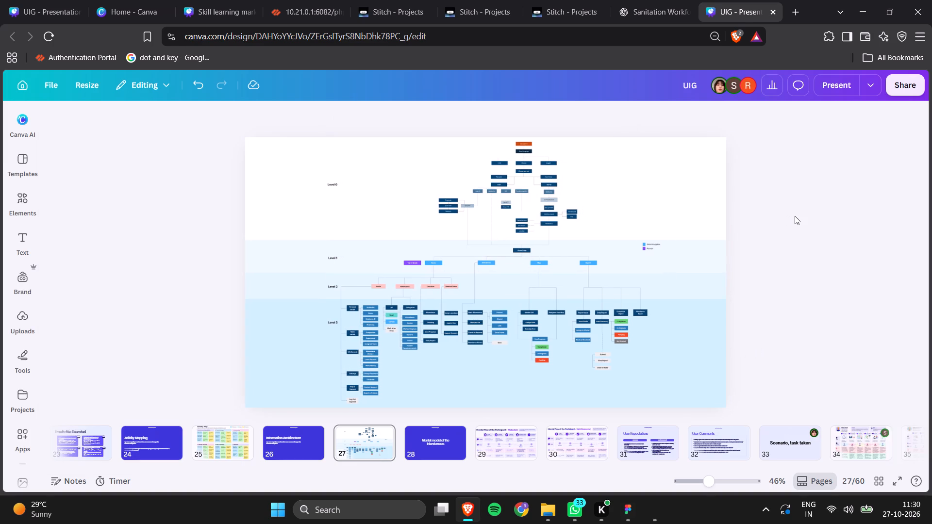
On page 26, narrow the description text box under the Information Architecture heading so its first line ends at "research".
click(298, 459)
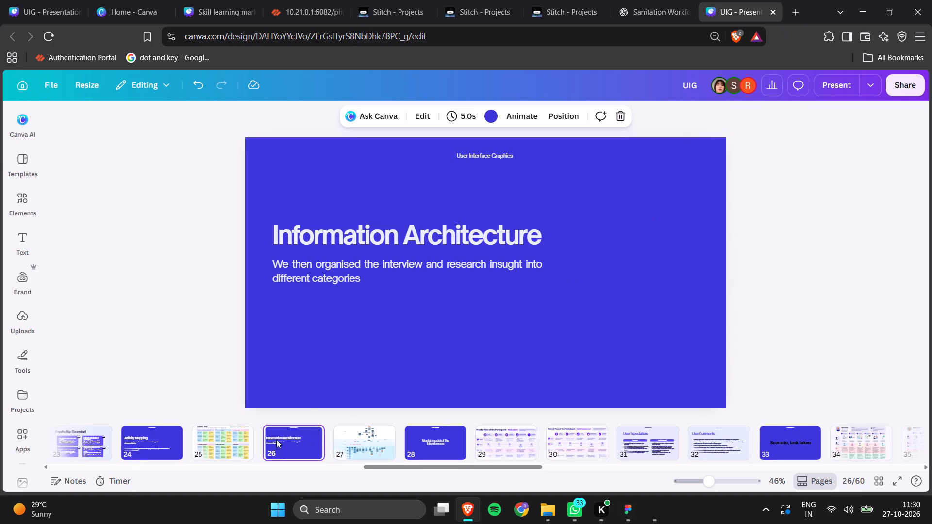
click(164, 444)
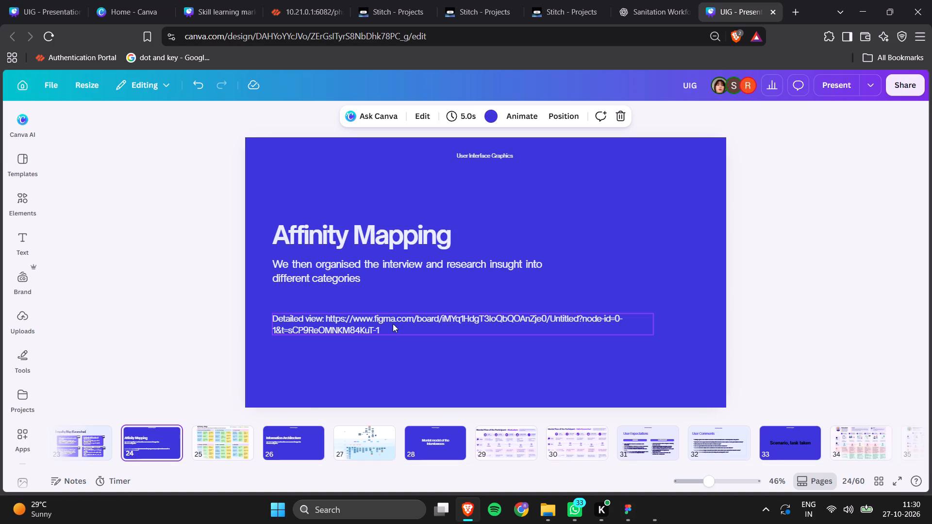
click(297, 447)
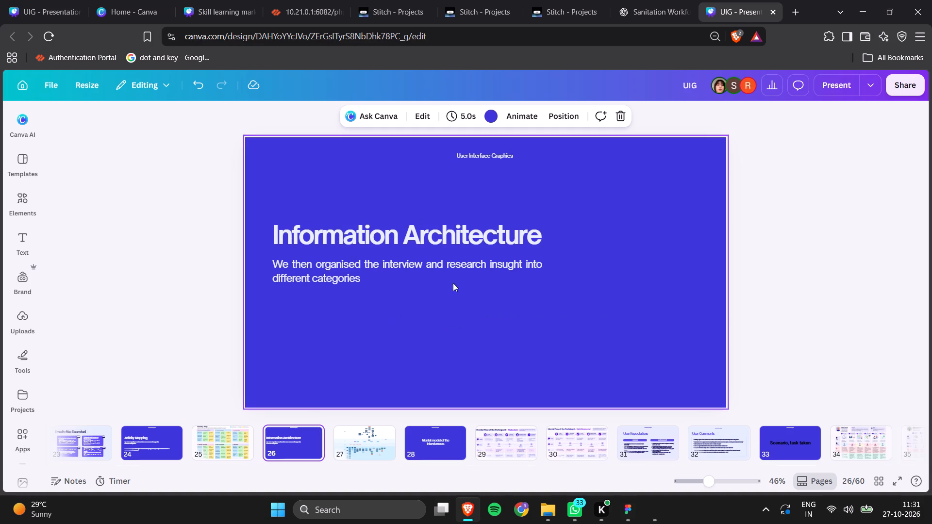
double_click(454, 274)
click(546, 273)
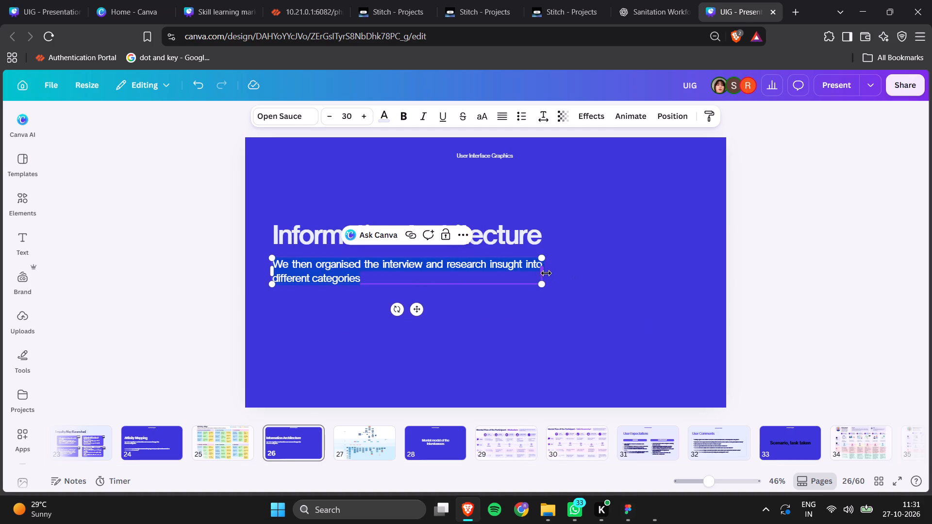
drag(546, 273, 639, 272)
drag(637, 264, 485, 298)
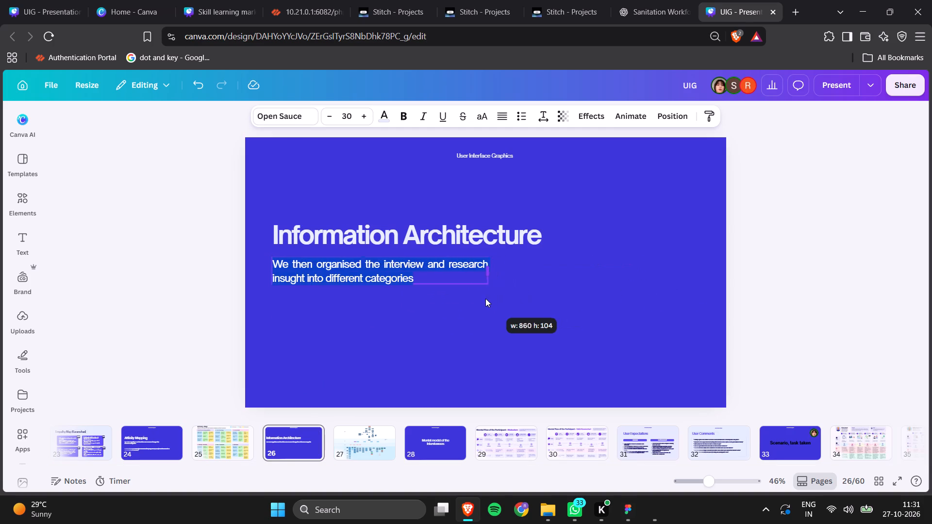
drag(485, 298, 482, 299)
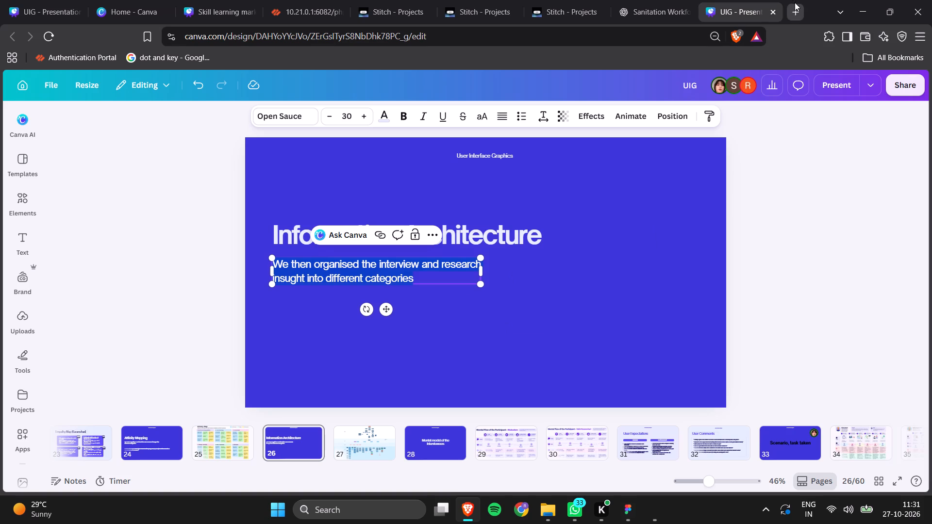
In a new browser tab, search Google for "what is the purpose of information architecture".
click(795, 5)
text(what is the purpose of)
key(space)
key(a)
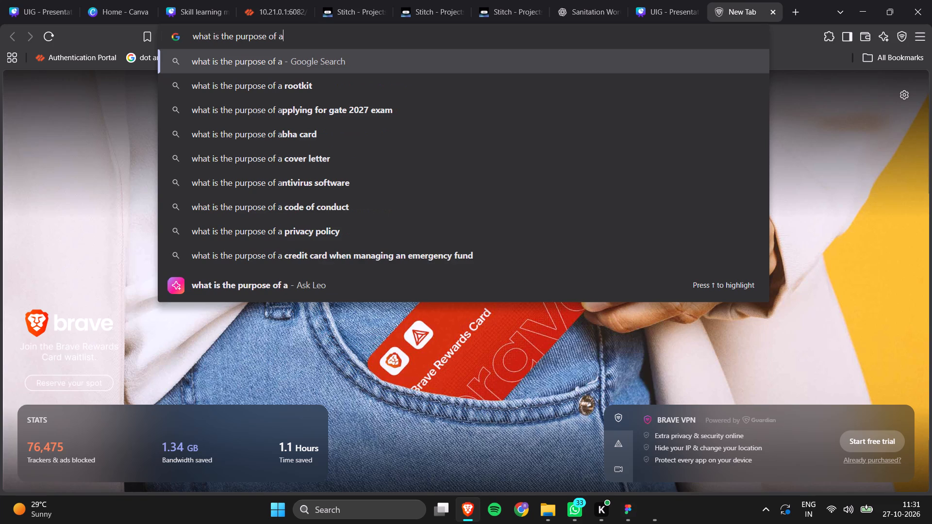
key(BackSpace)
text(ind)
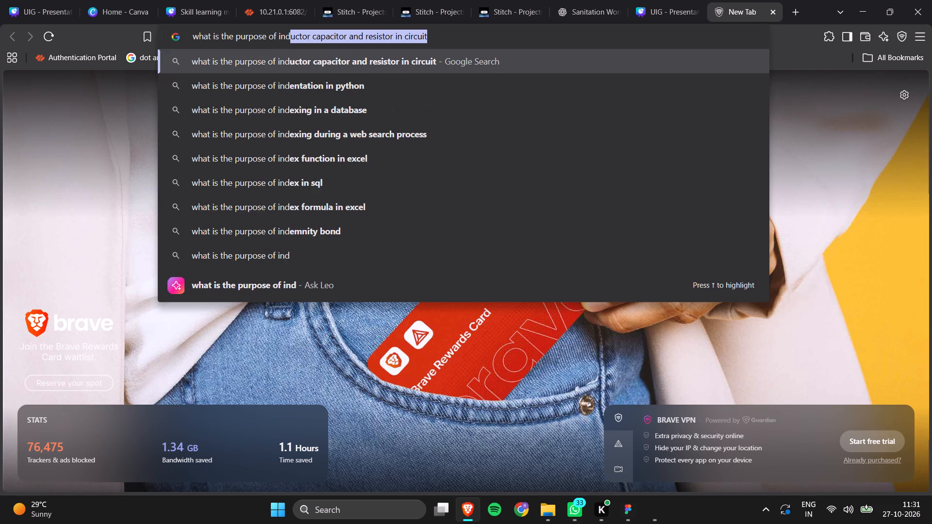
key(BackSpace)
key(BackSpace)
text(formation arcg)
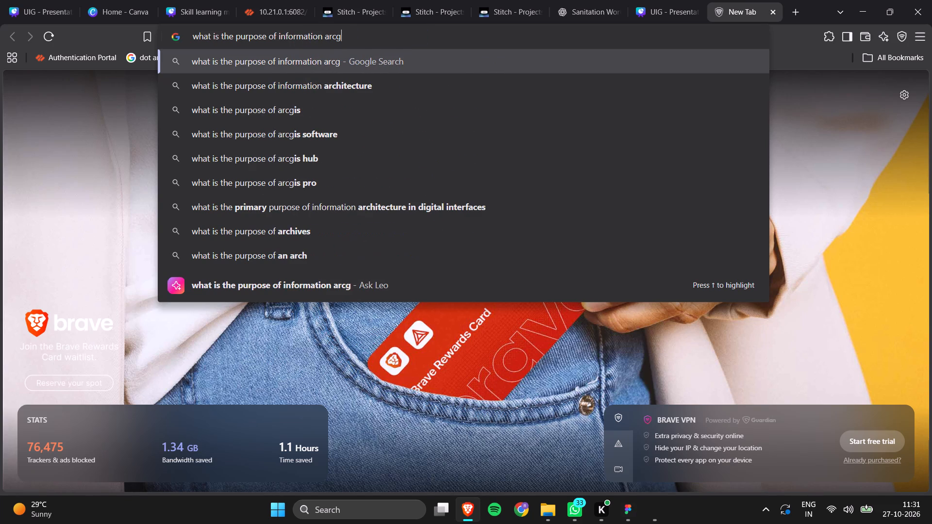
key(BackSpace)
text(hi)
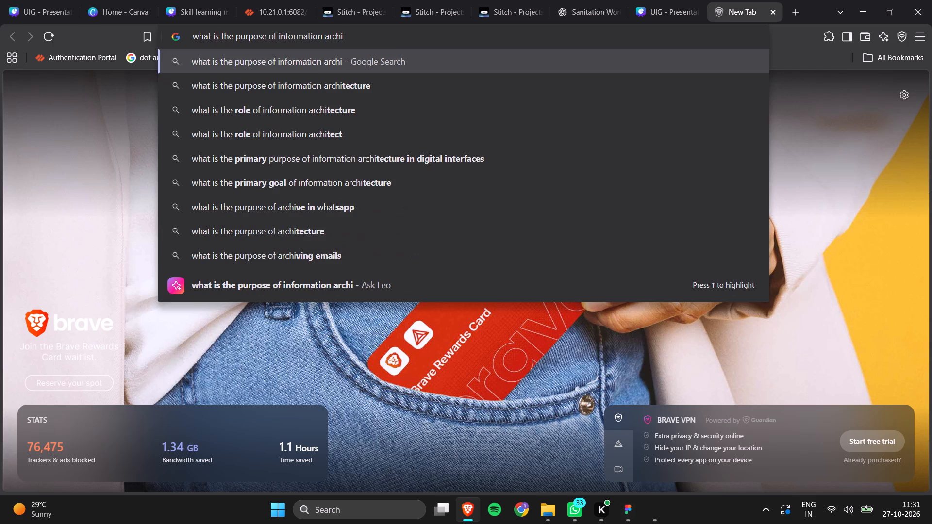
key(Down)
key(Return)
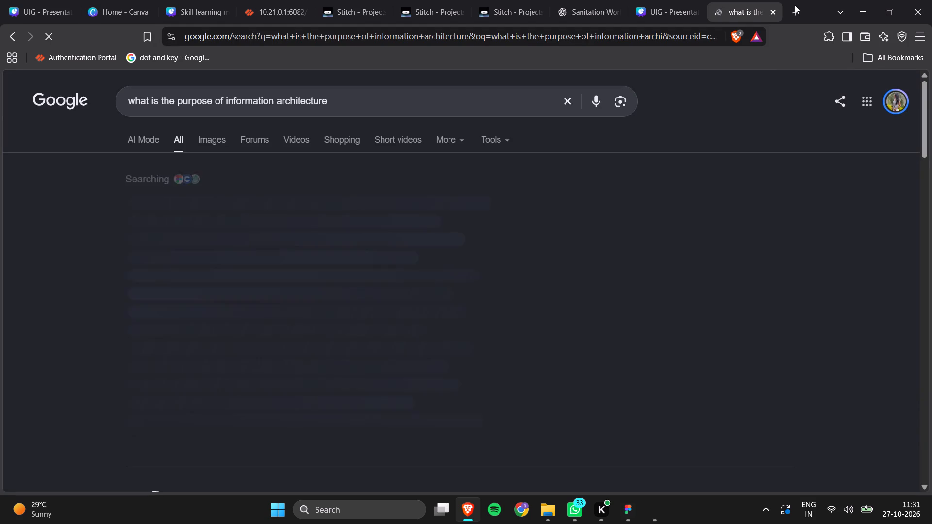
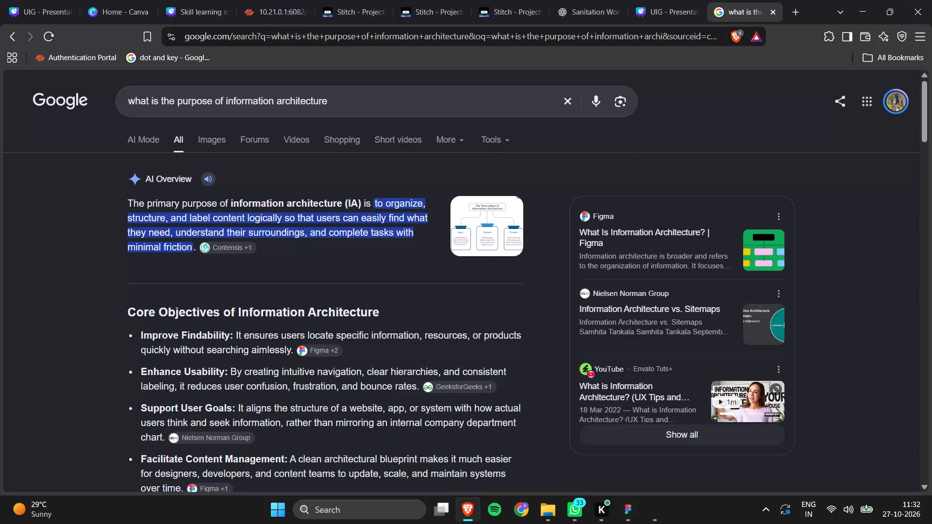
Copy the AI Overview phrase from "to organize, structure, and label content" through "find what they need".
drag(376, 202, 182, 231)
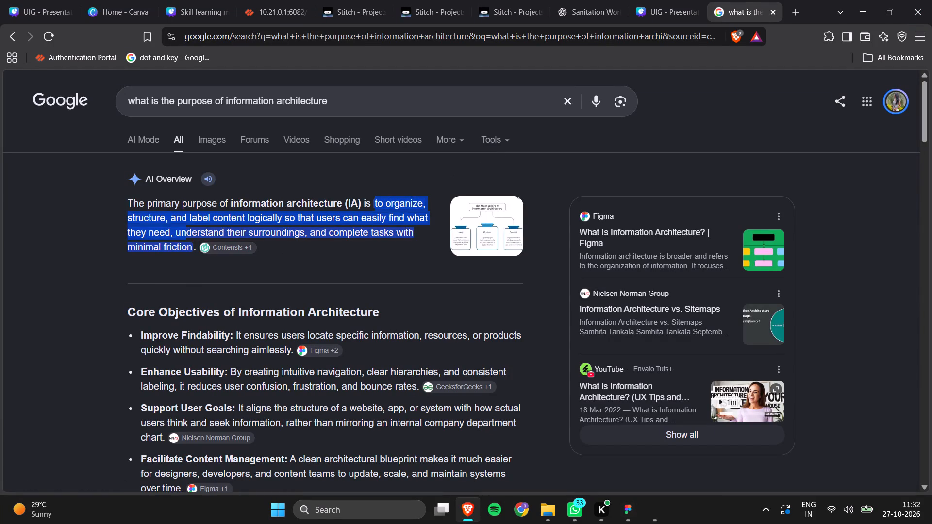
drag(182, 231, 171, 233)
key(ctrl+c)
click(330, 258)
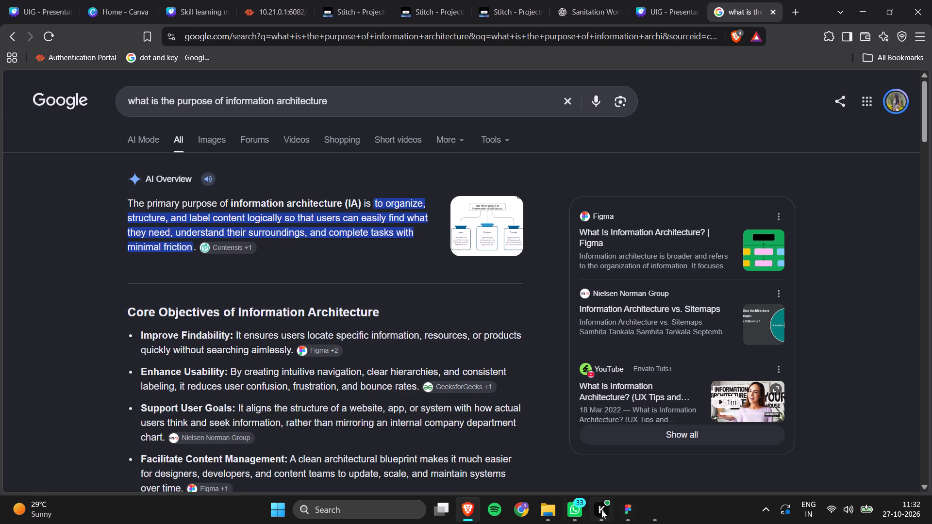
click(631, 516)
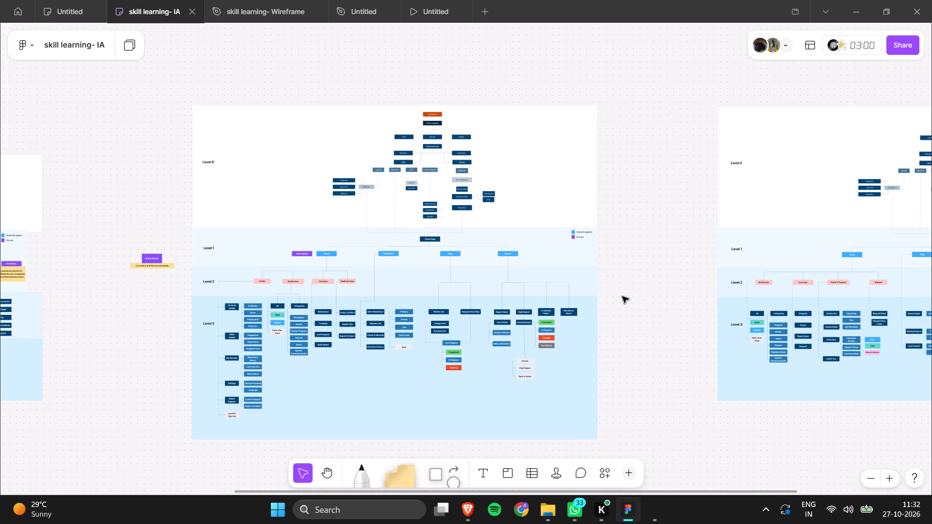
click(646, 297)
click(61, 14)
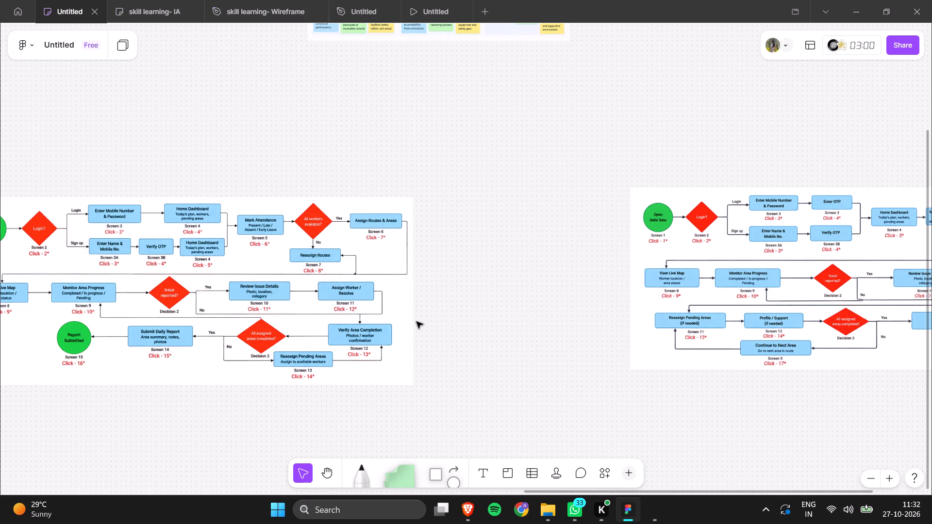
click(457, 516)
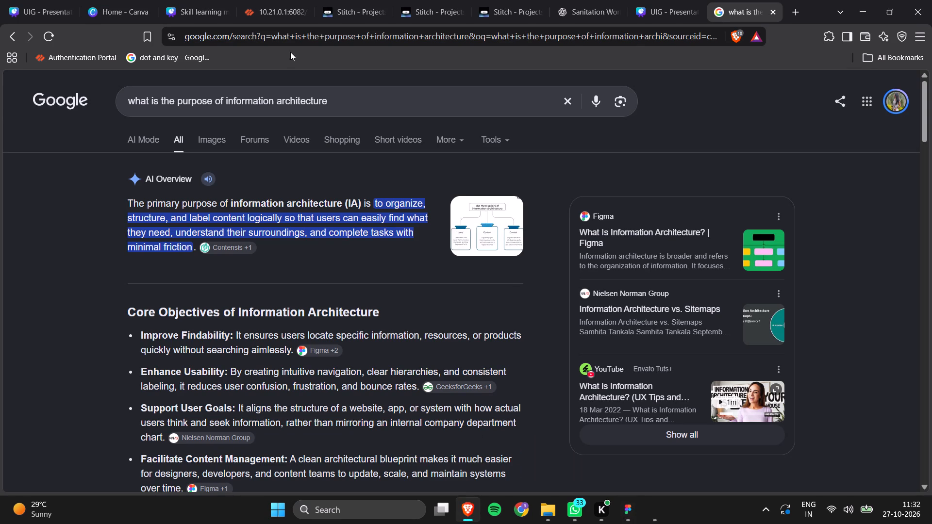
Close the browser tab holding the Skill learning market place presentation.
click(179, 12)
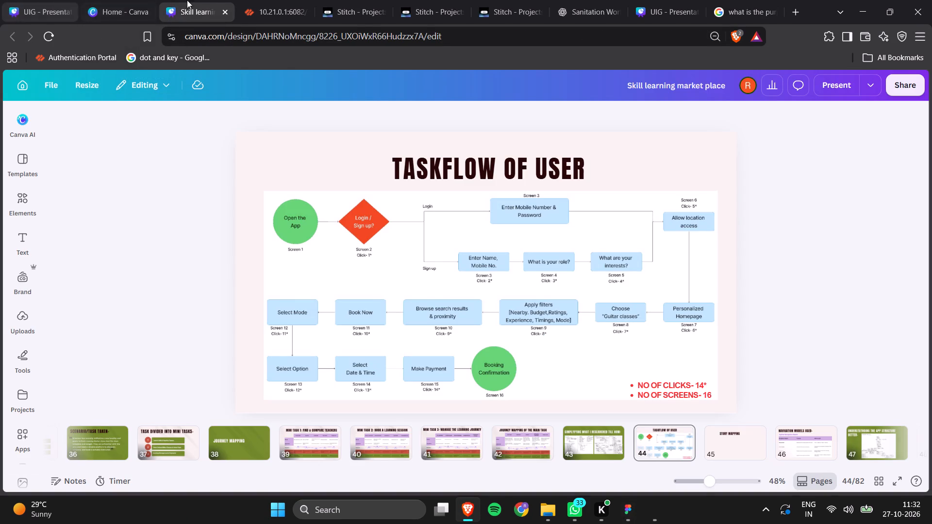
click(228, 11)
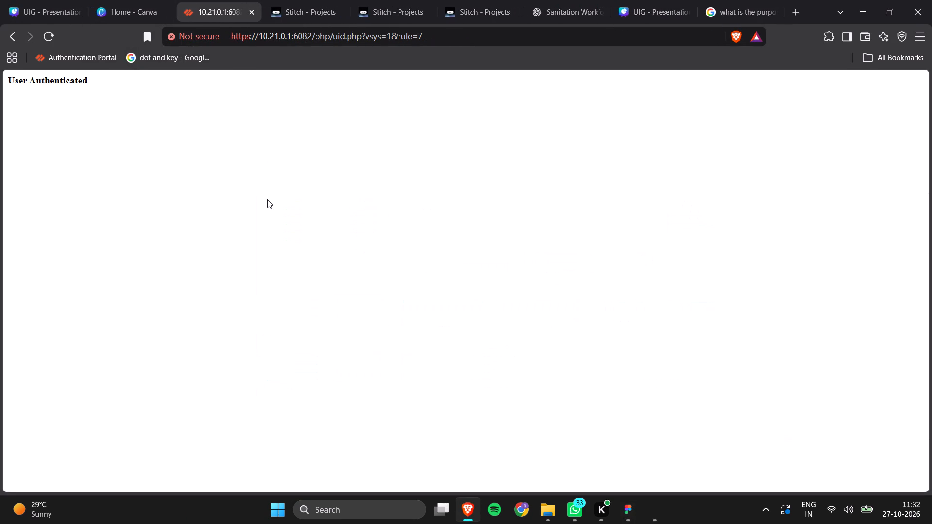
In the UIG presentation, replace everything after "We then" in page 26's description with the copied phrase.
click(626, 4)
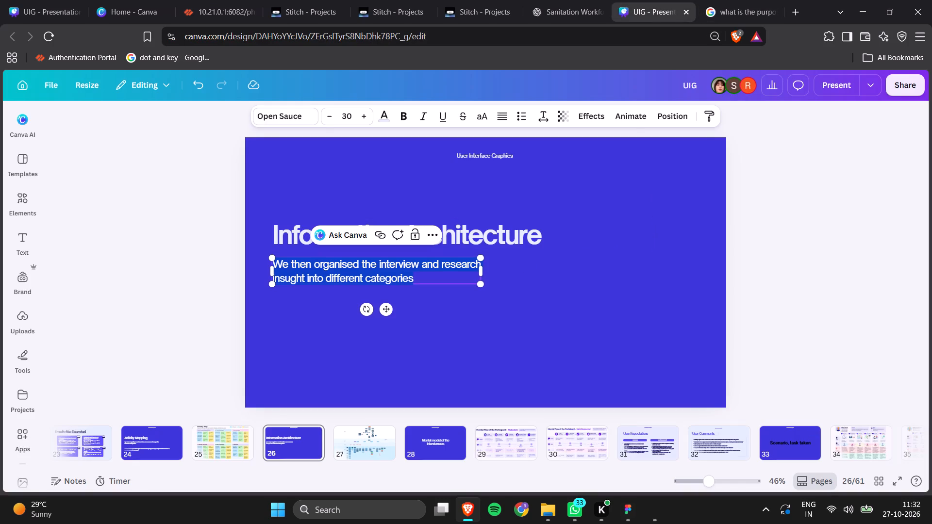
click(186, 262)
triple_click(314, 262)
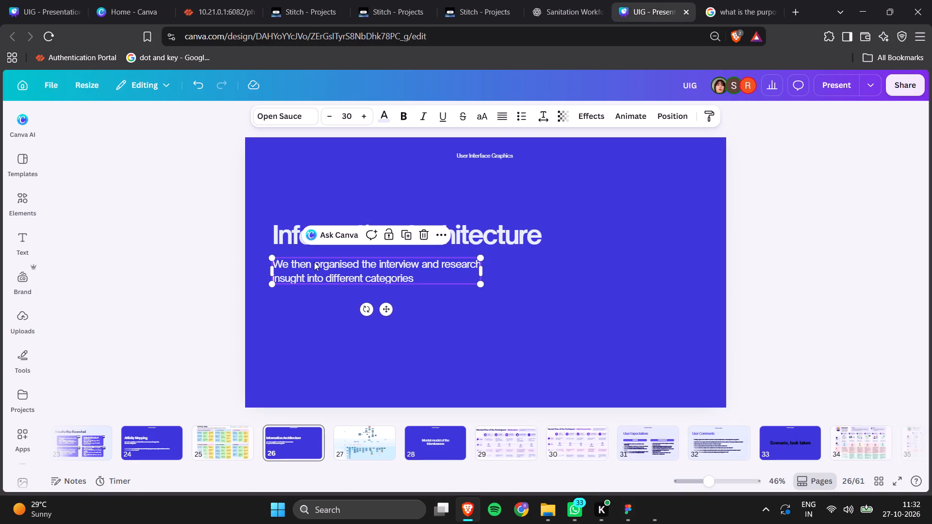
double_click(314, 262)
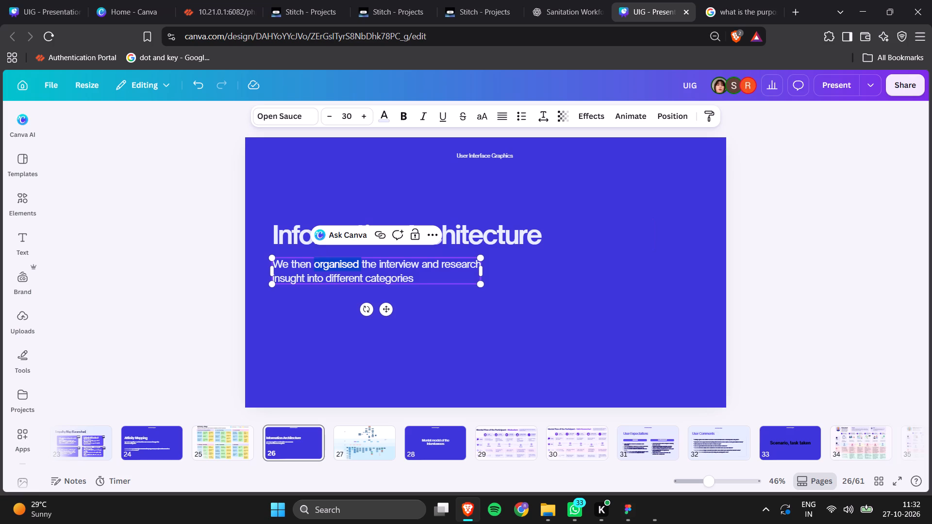
click(314, 262)
drag(314, 262, 434, 283)
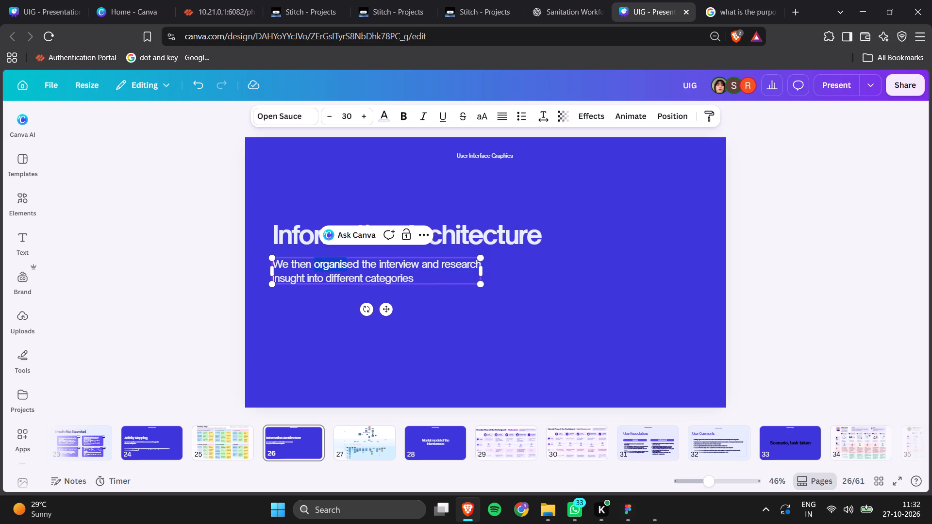
key(ctrl+v)
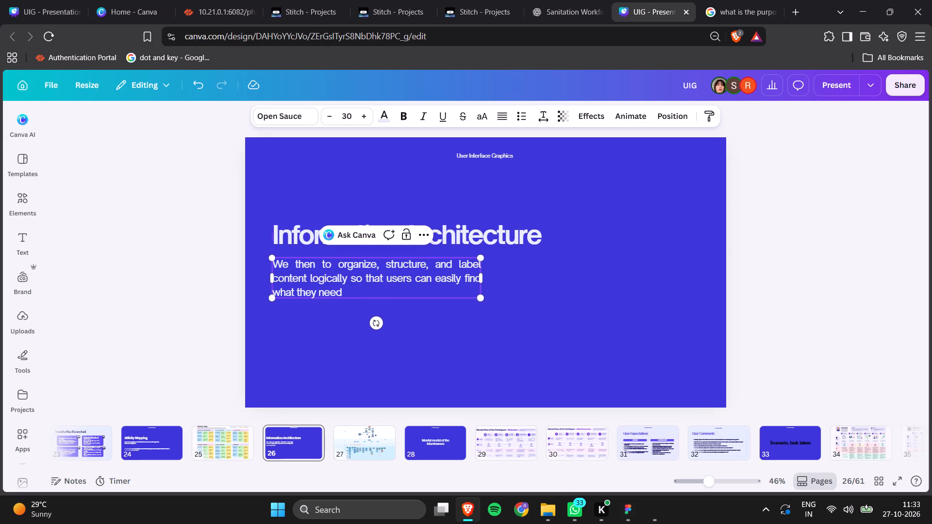
In the Information Architecture description, remove the word "to" after "We then" and change "organize" to "organized".
click(340, 264)
key(BackSpace)
key(BackSpace)
key(BackSpace)
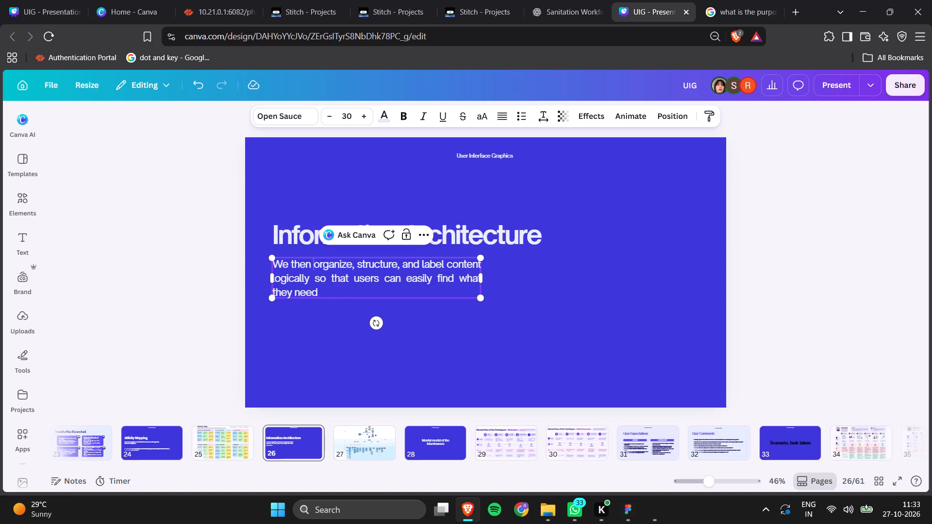
click(350, 261)
key(d)
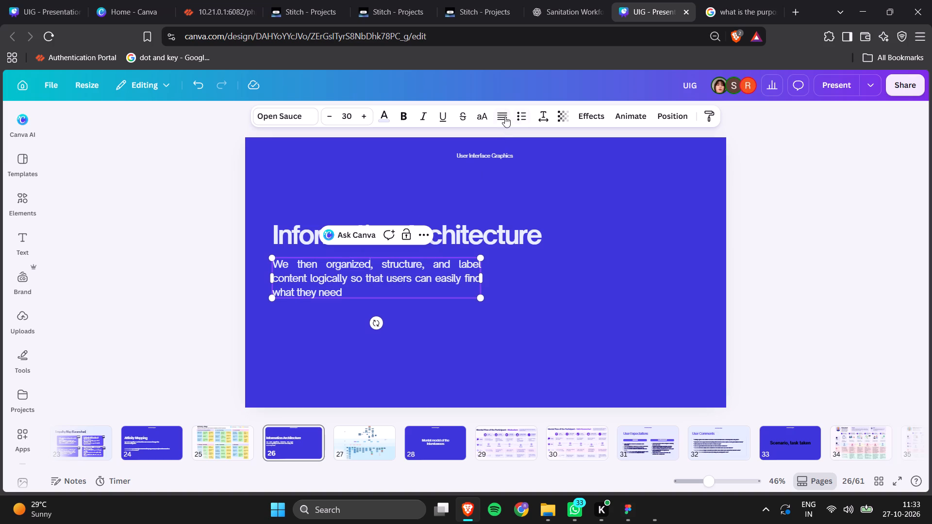
Left-align the Information Architecture description text.
click(500, 115)
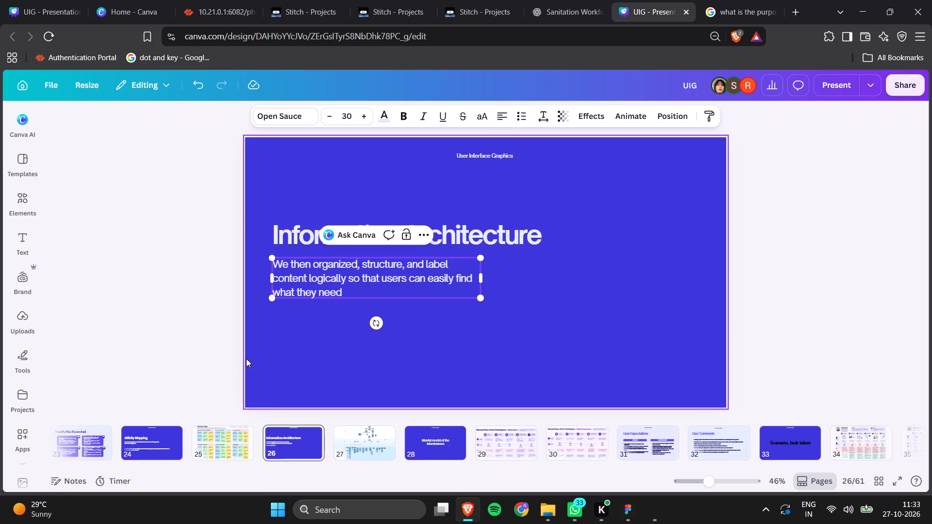
Change "structure," to "structured" without the comma and "label" to "labeled" in the description, then deselect it.
click(400, 265)
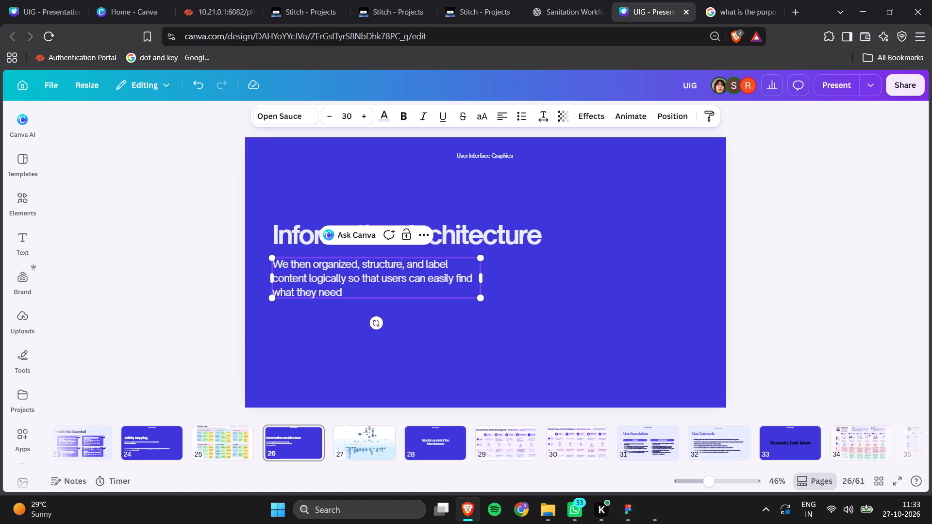
key(d)
key(Right)
key(BackSpace)
click(456, 266)
text(ed)
click(226, 321)
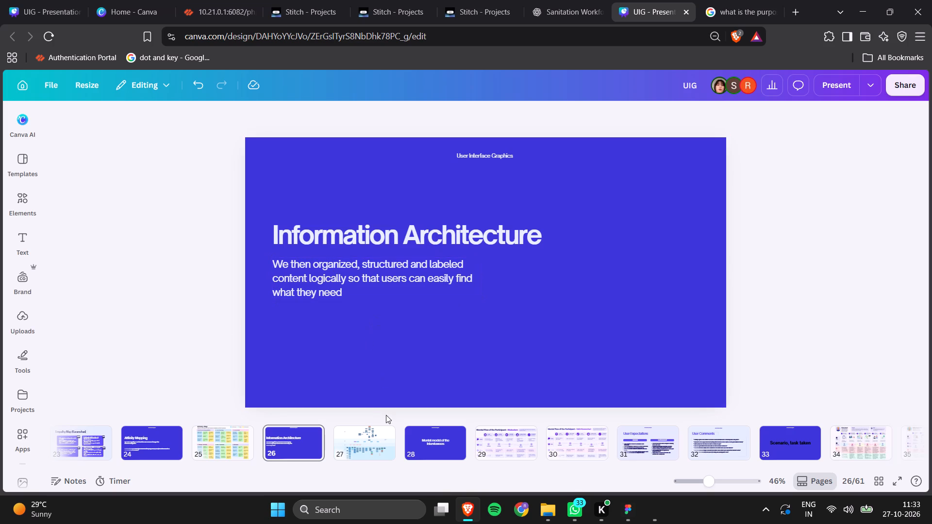
Widen the Information Architecture description box so the text fits on two lines, the first ending at "users can".
click(319, 279)
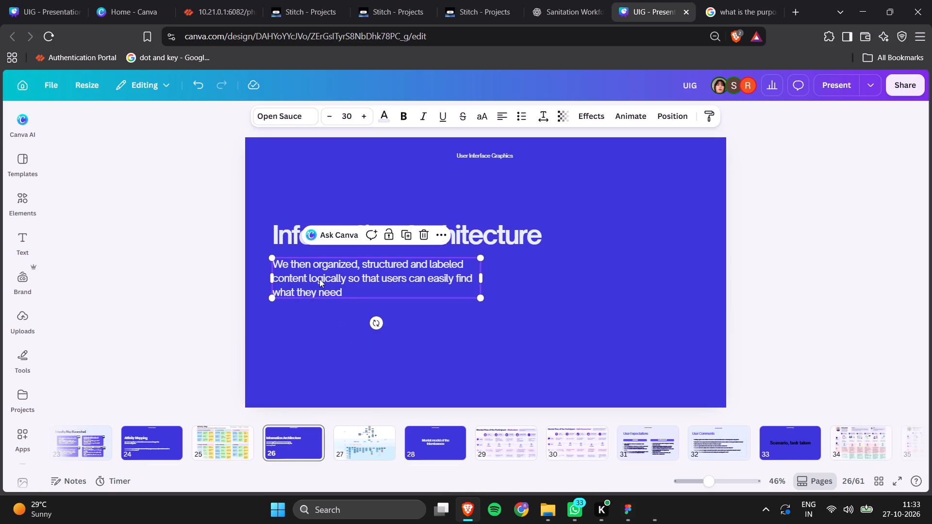
drag(483, 277, 628, 263)
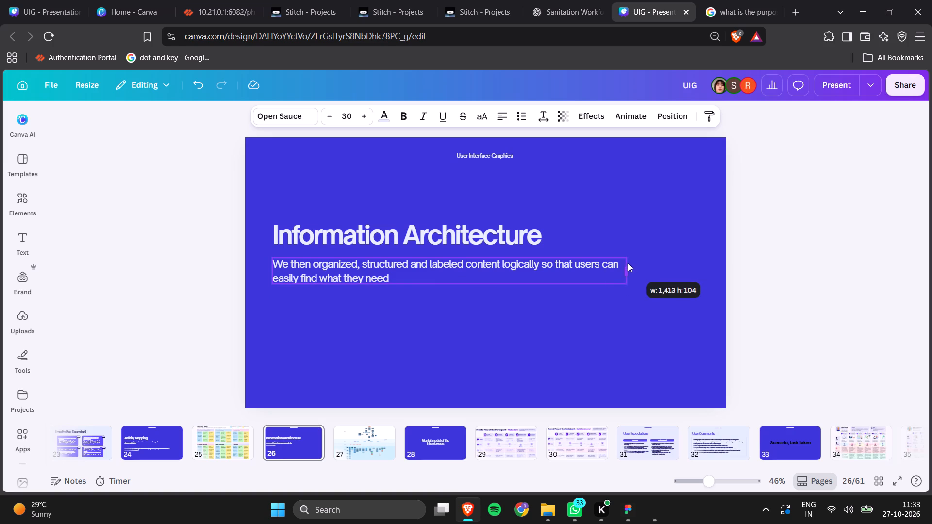
drag(628, 263, 622, 264)
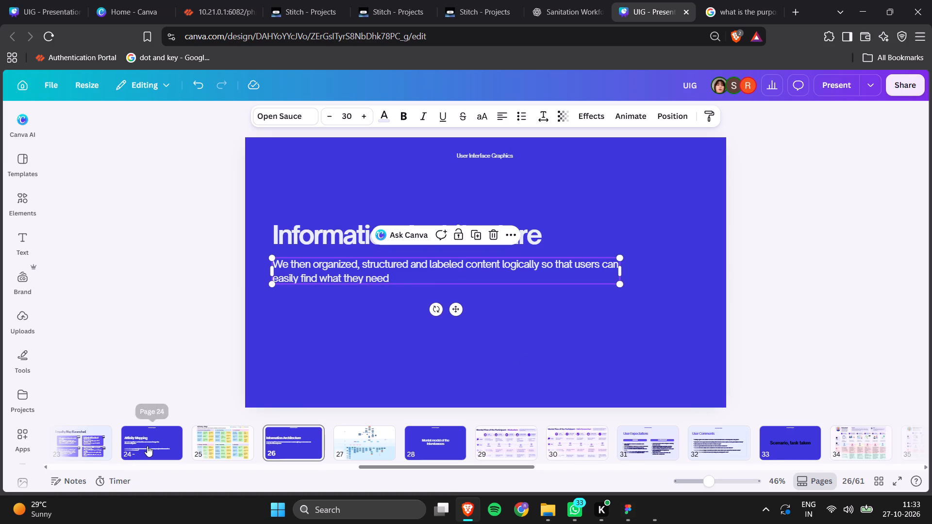
Copy the "Detailed view" Figma link text box from the Affinity Mapping page 24 onto page 26, below the description.
click(147, 446)
click(319, 322)
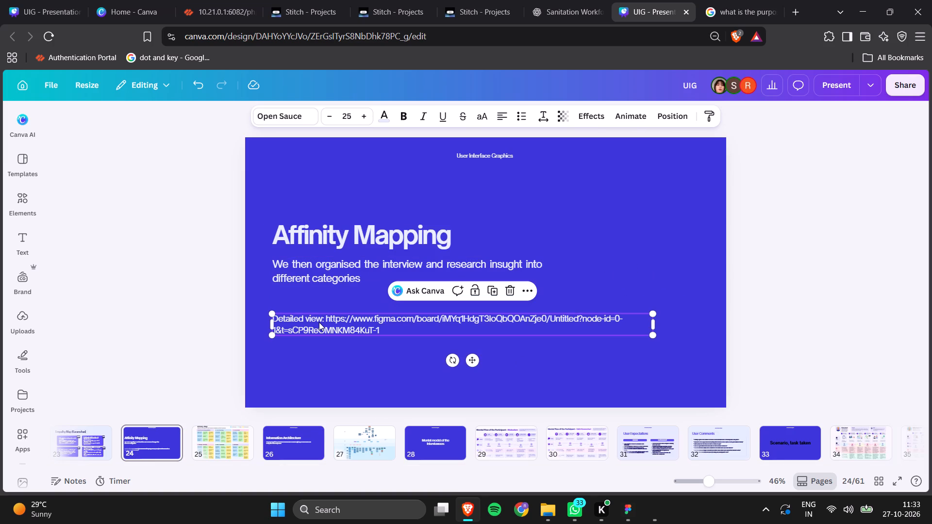
key(ctrl+c)
click(308, 434)
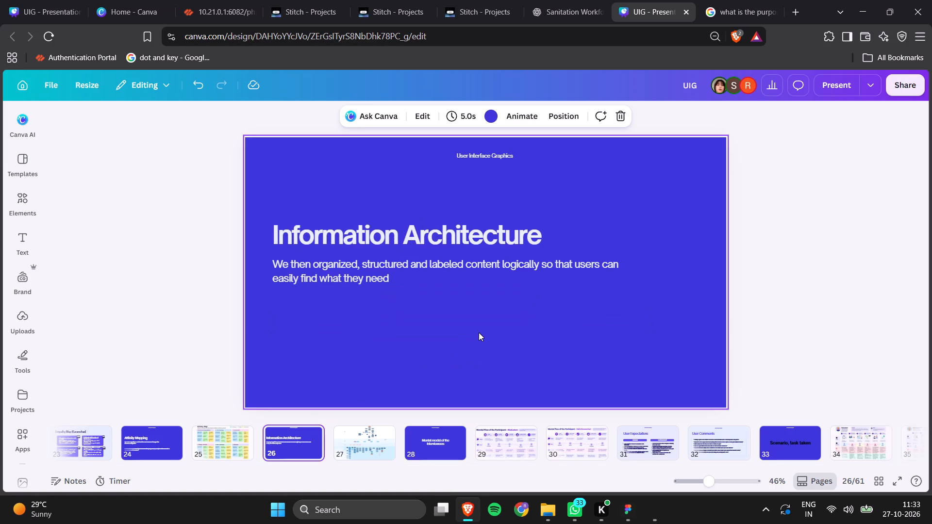
key(ctrl+v)
click(145, 348)
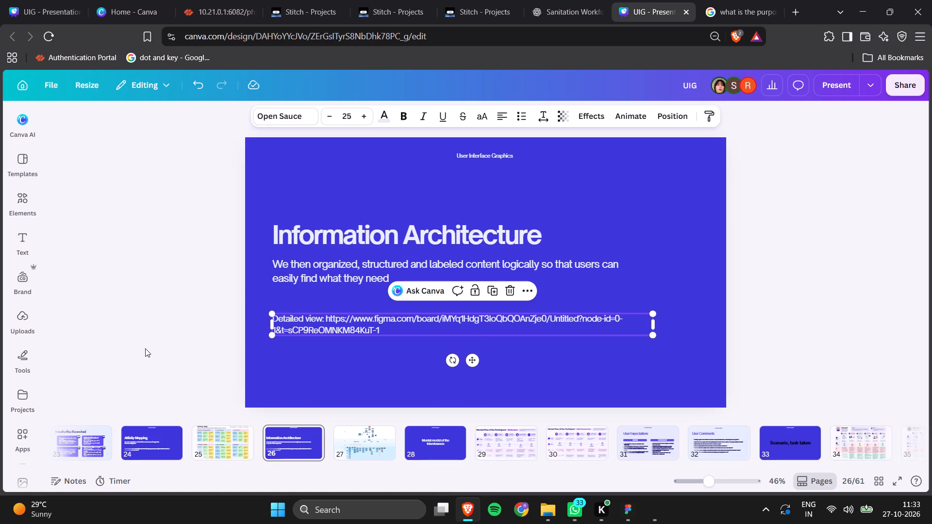
Delete the small "User Interface Graphics" header text from page 26 and from page 24.
click(470, 155)
key(BackSpace)
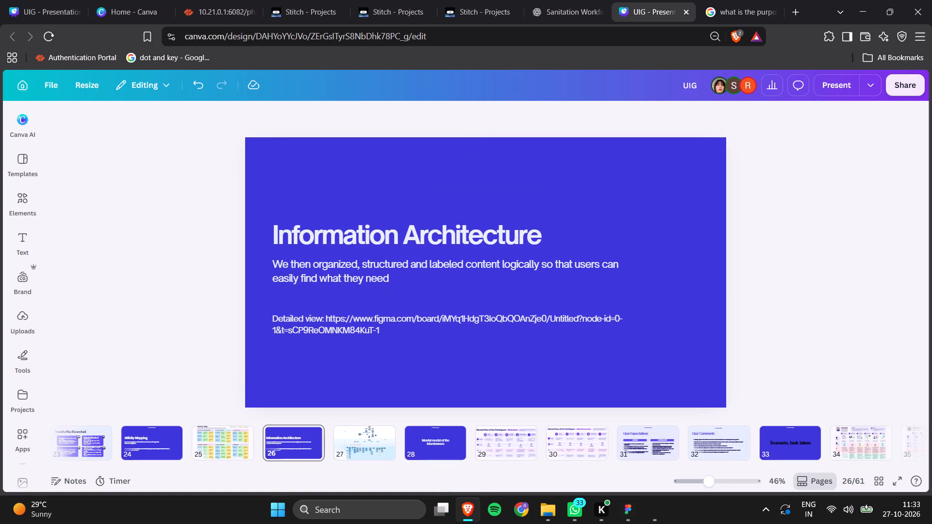
click(157, 430)
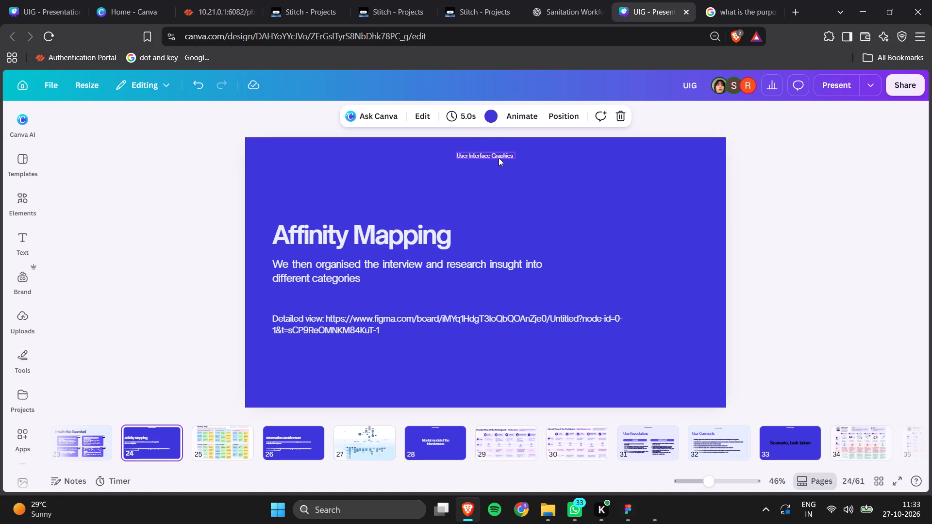
click(499, 158)
key(BackSpace)
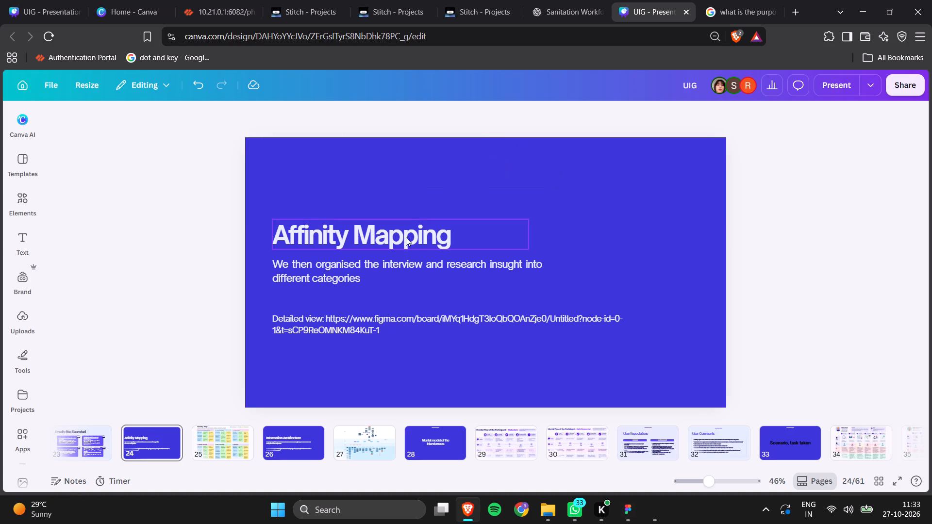
Set the "Affinity Mapping" heading on page 24 to font size 100 and position it just above the description.
click(406, 237)
click(349, 119)
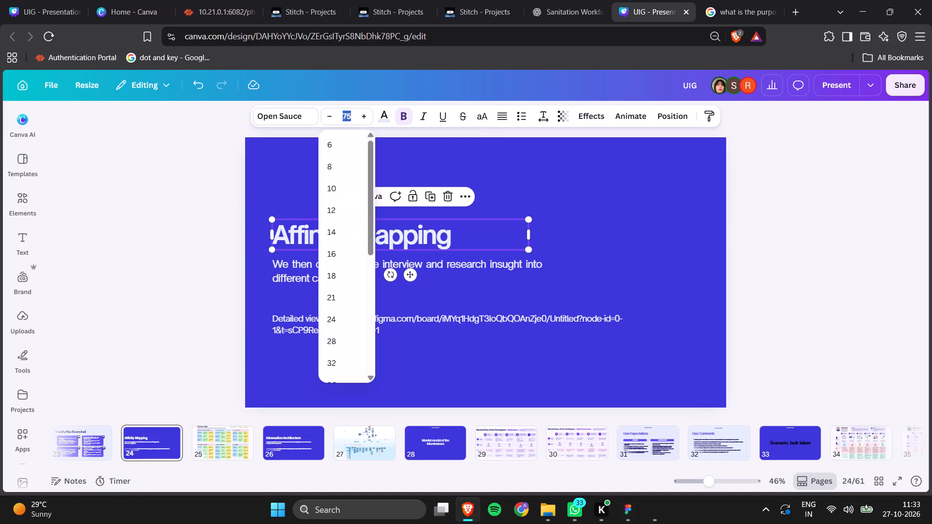
text(10)
key(0)
key(Return)
drag(362, 253, 361, 243)
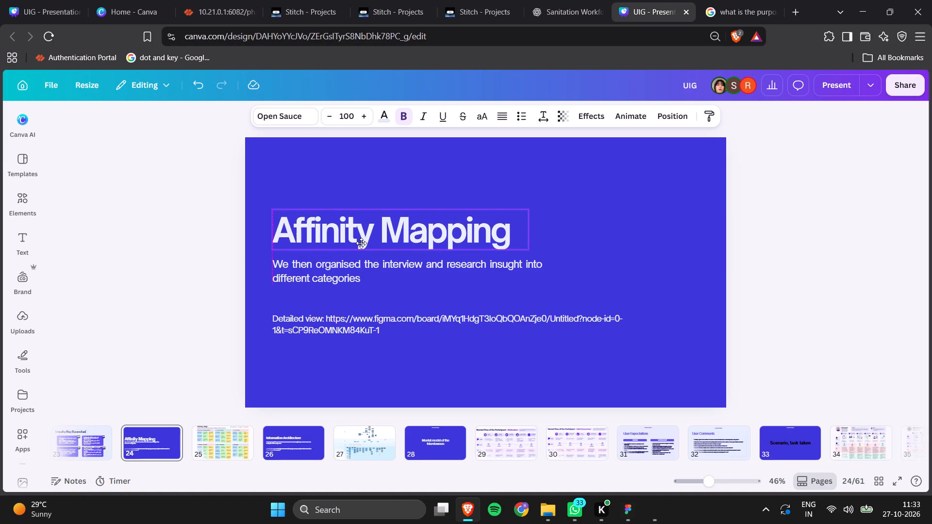
drag(361, 243, 362, 247)
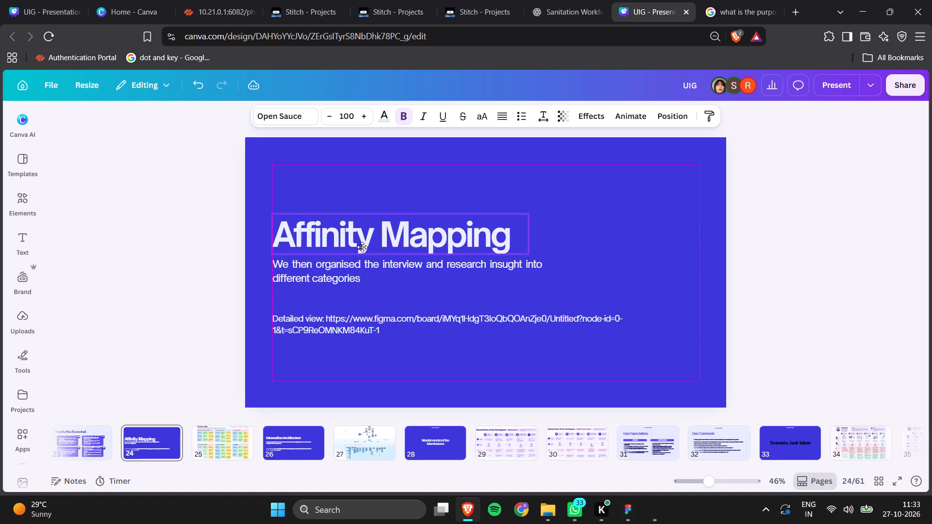
drag(362, 247, 362, 246)
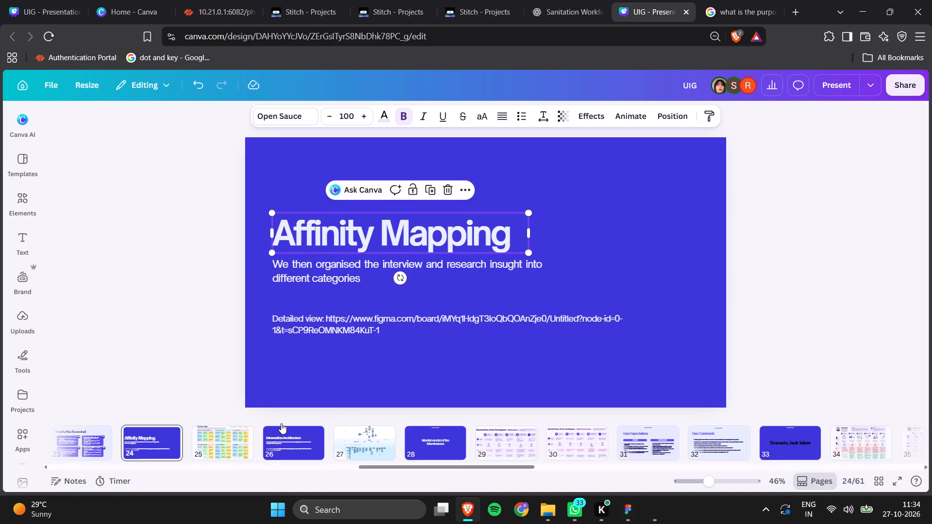
Widen the Affinity Mapping description box to the link box's width so the text fits on one line.
click(379, 331)
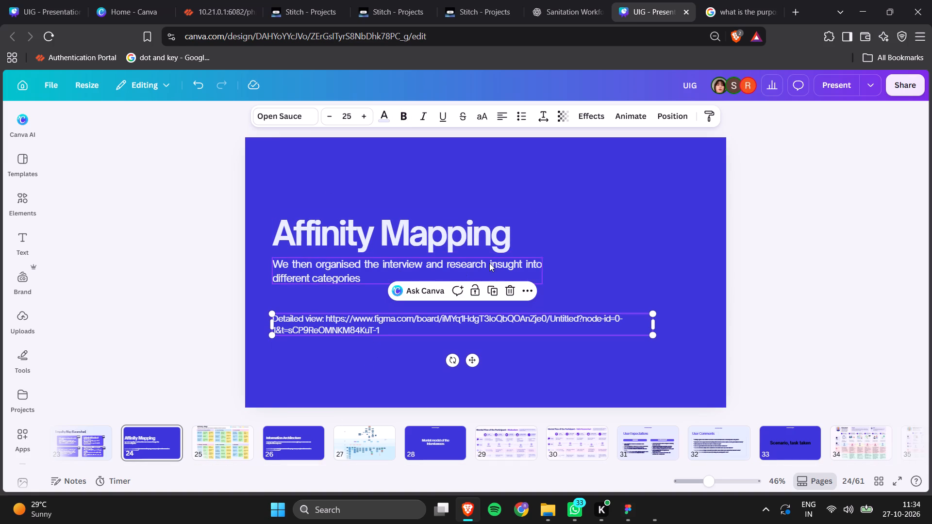
click(489, 263)
drag(544, 272, 645, 265)
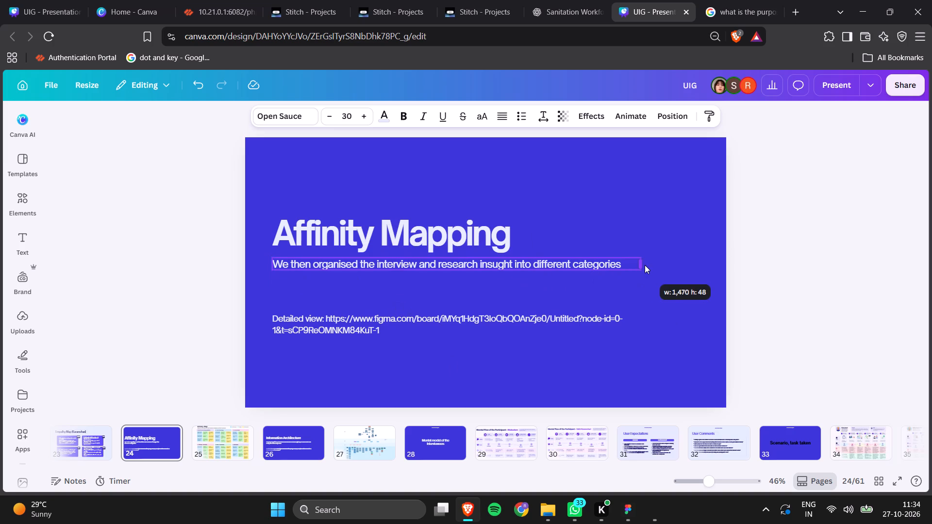
drag(645, 265, 658, 263)
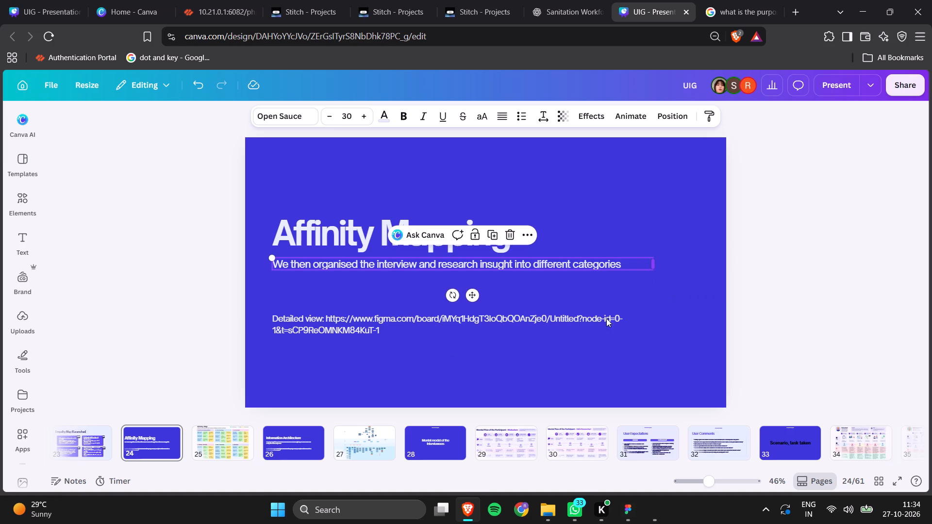
Set the "Detailed view" link text on page 24 to font size 20 and move it lower on the slide, keeping its left alignment.
click(333, 321)
click(350, 120)
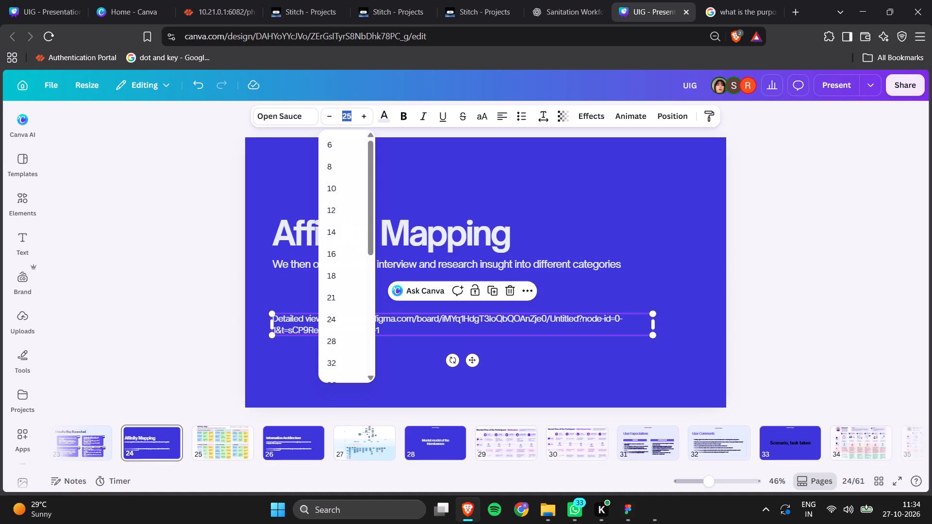
text(20)
key(Return)
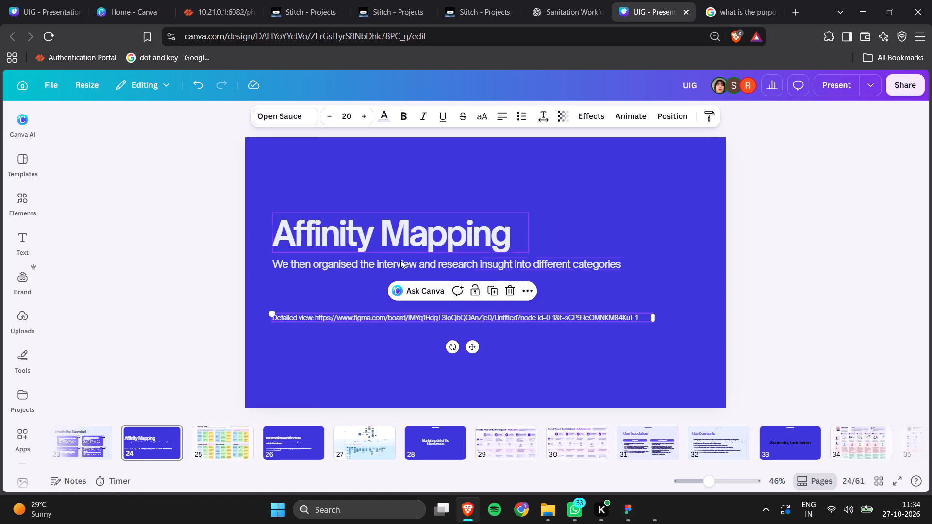
drag(383, 314, 386, 283)
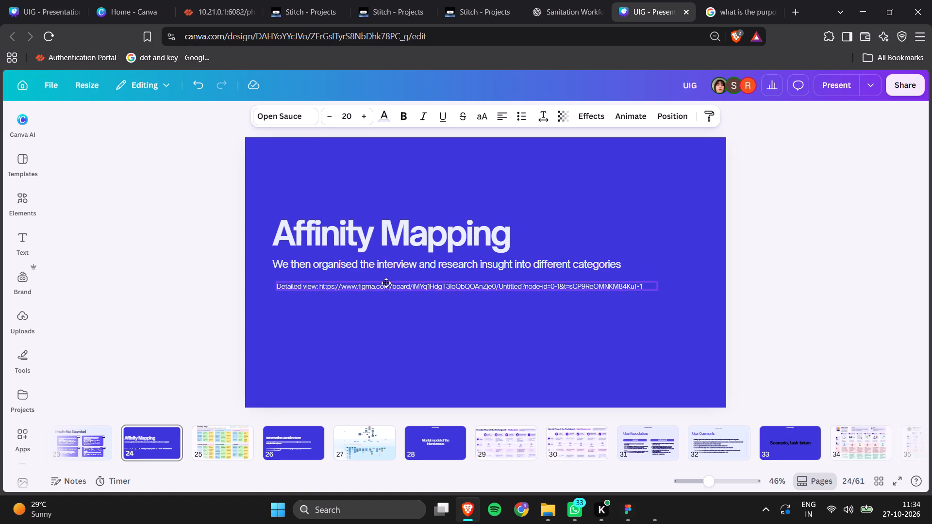
drag(386, 283, 384, 340)
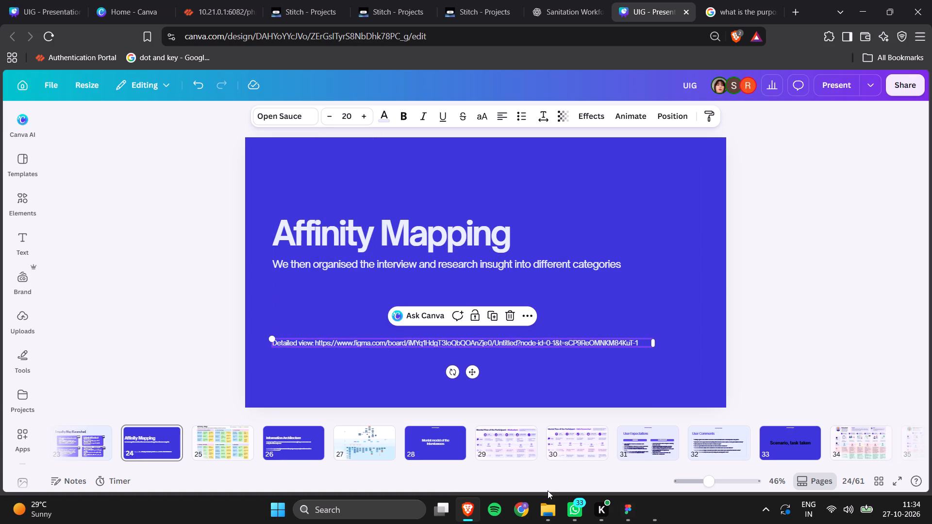
Switch to Figma and copy the share link of the open Untitled board.
click(634, 511)
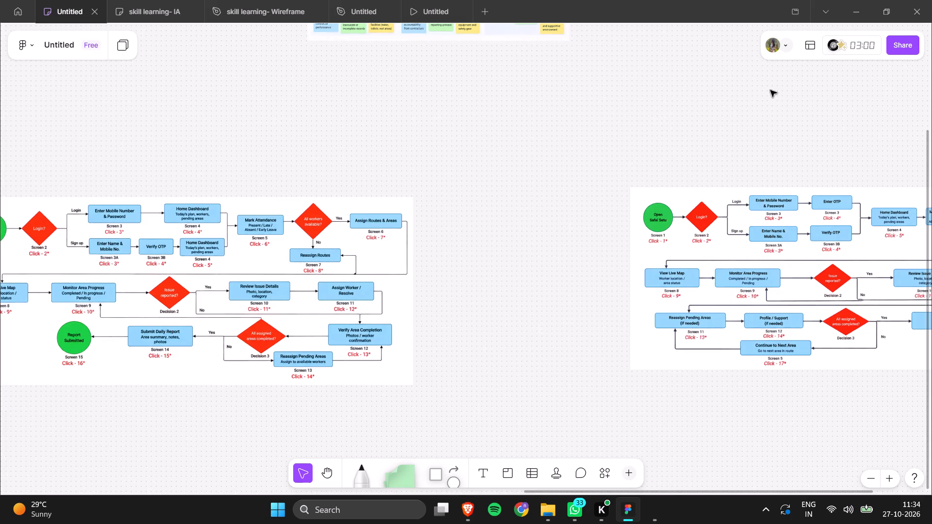
click(898, 52)
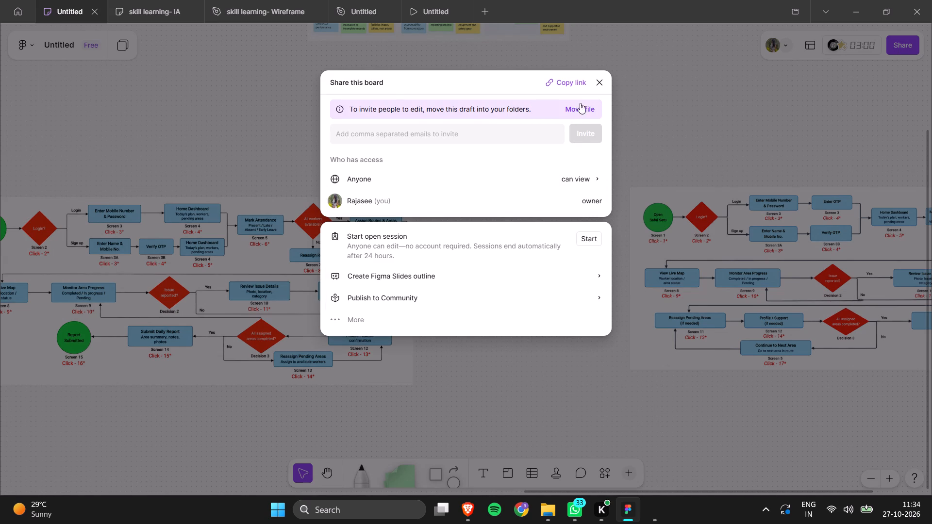
click(568, 87)
click(686, 108)
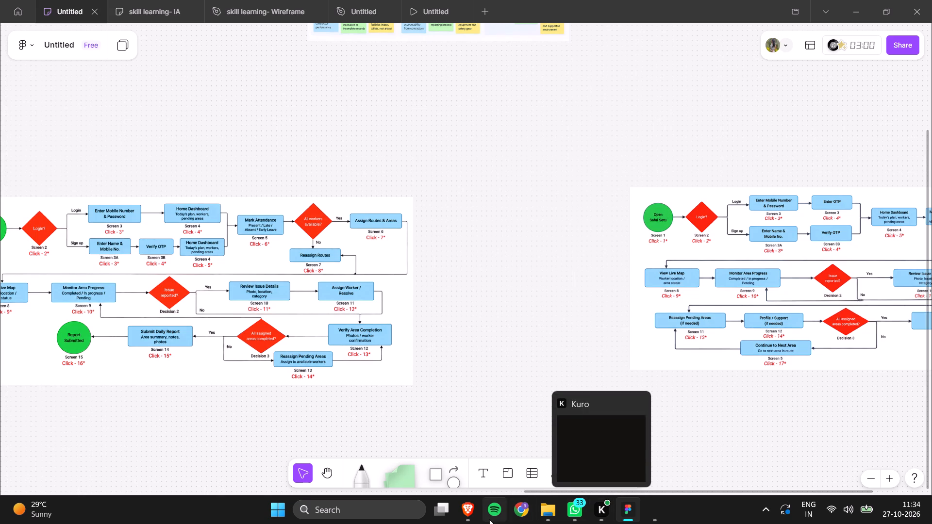
Back in the Canva presentation, hyperlink the URL text after "Detailed view:" on page 24 to the copied Figma board link.
click(467, 514)
double_click(317, 343)
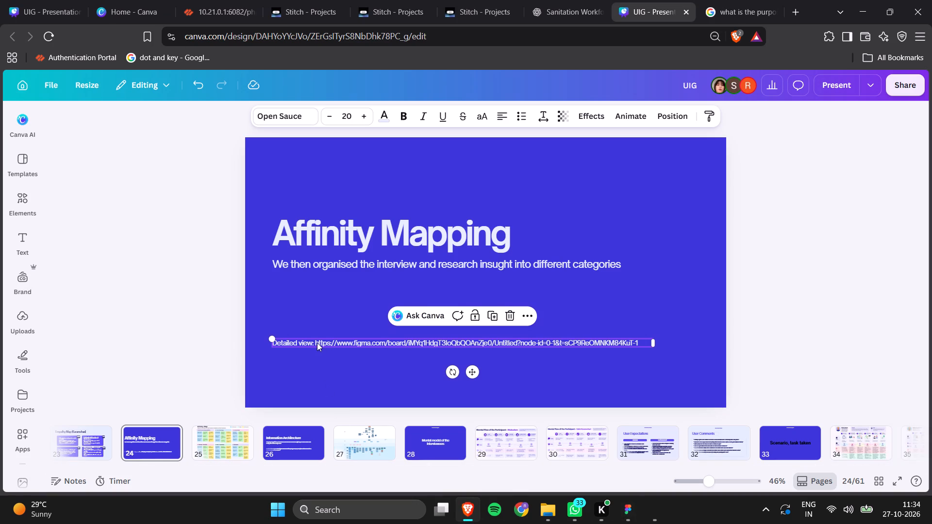
click(316, 342)
drag(316, 342, 426, 349)
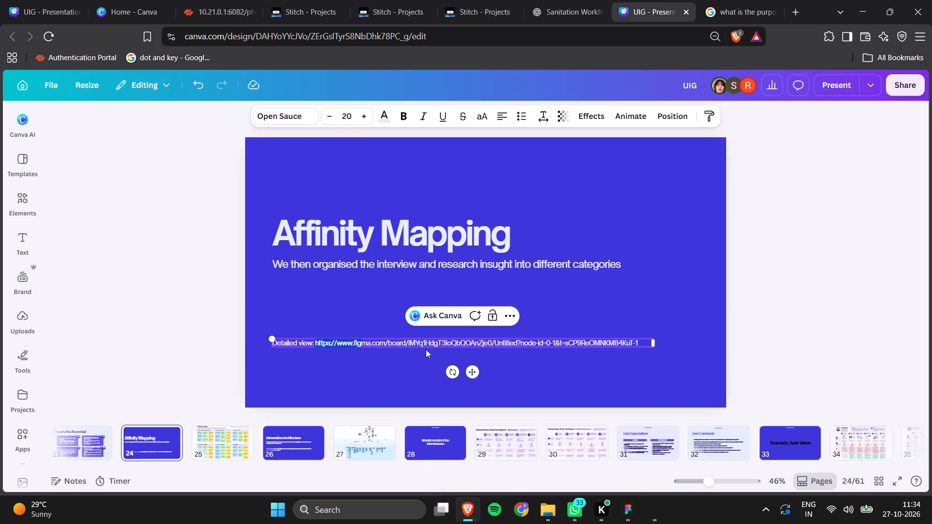
drag(426, 349, 652, 348)
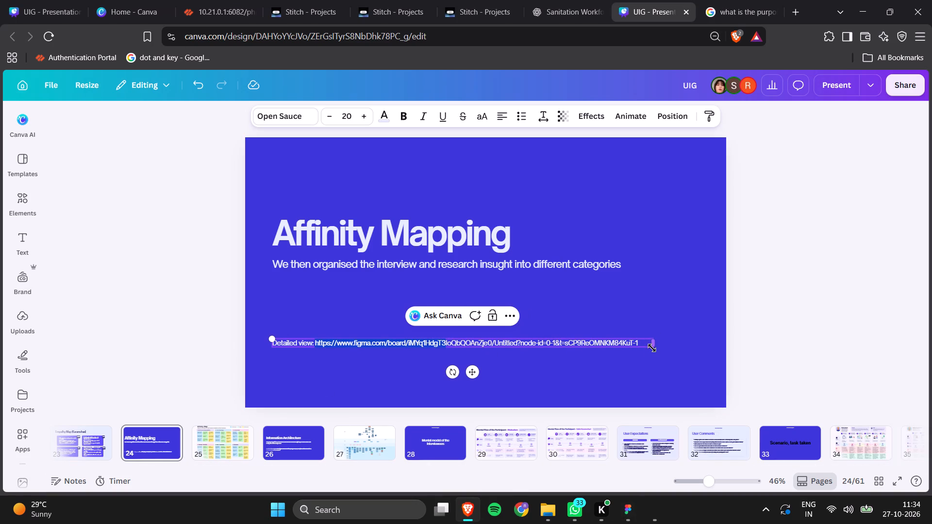
drag(652, 348, 640, 341)
click(465, 316)
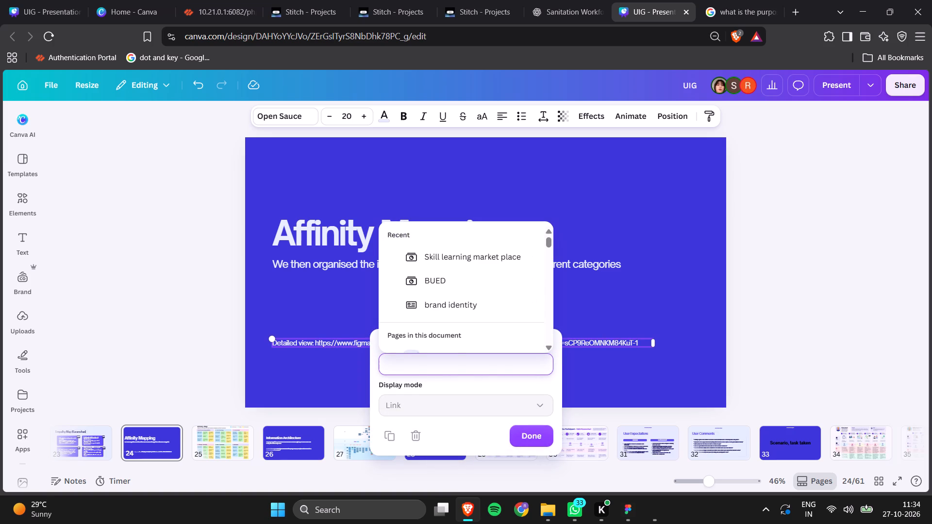
key(ctrl+v)
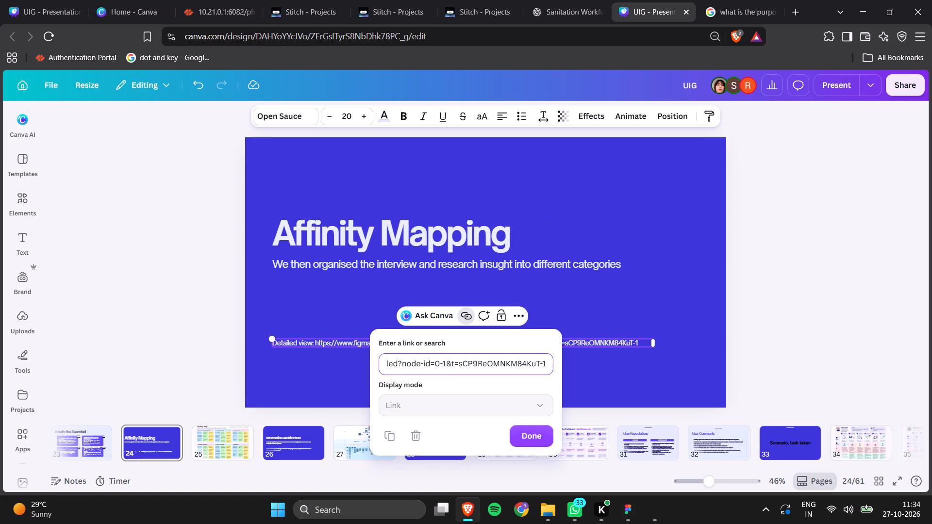
click(421, 408)
click(544, 403)
click(536, 434)
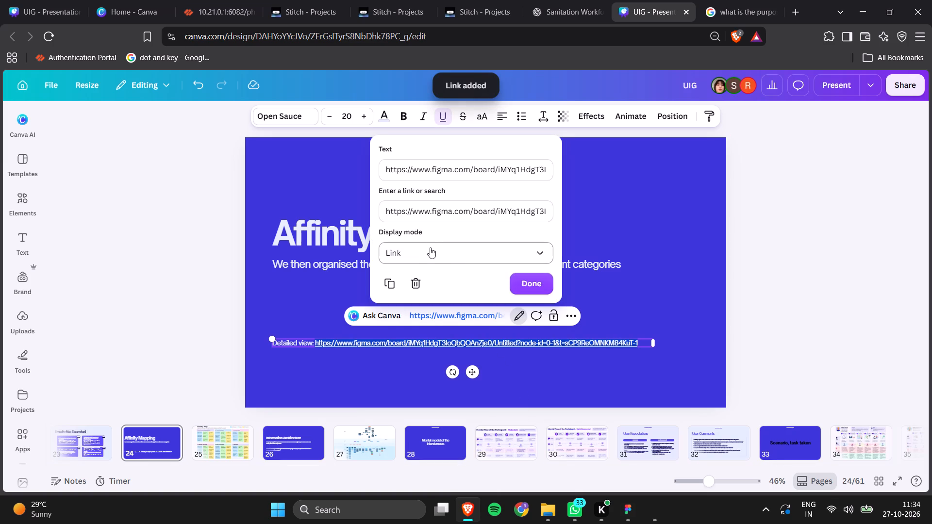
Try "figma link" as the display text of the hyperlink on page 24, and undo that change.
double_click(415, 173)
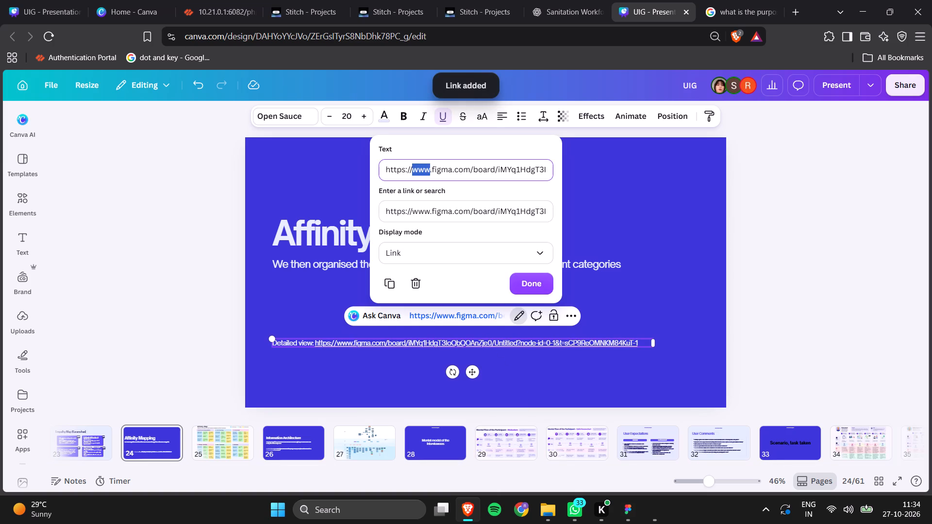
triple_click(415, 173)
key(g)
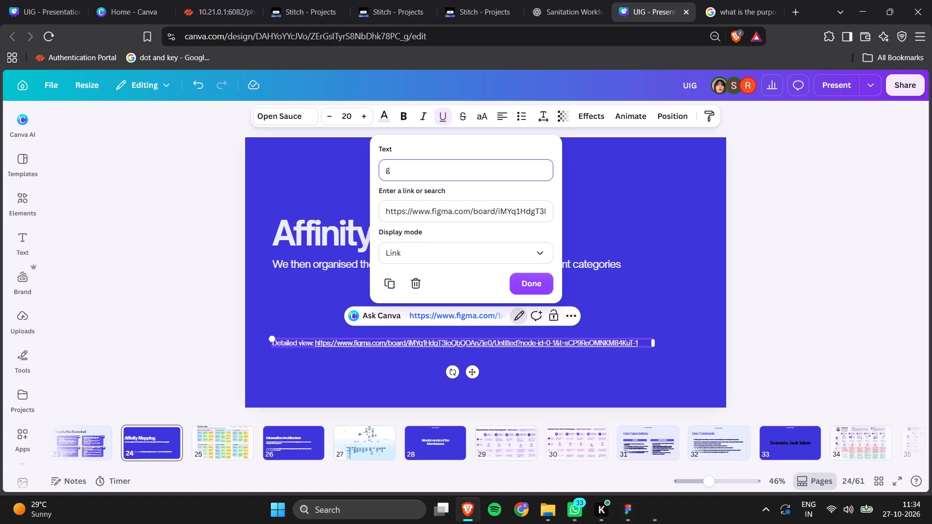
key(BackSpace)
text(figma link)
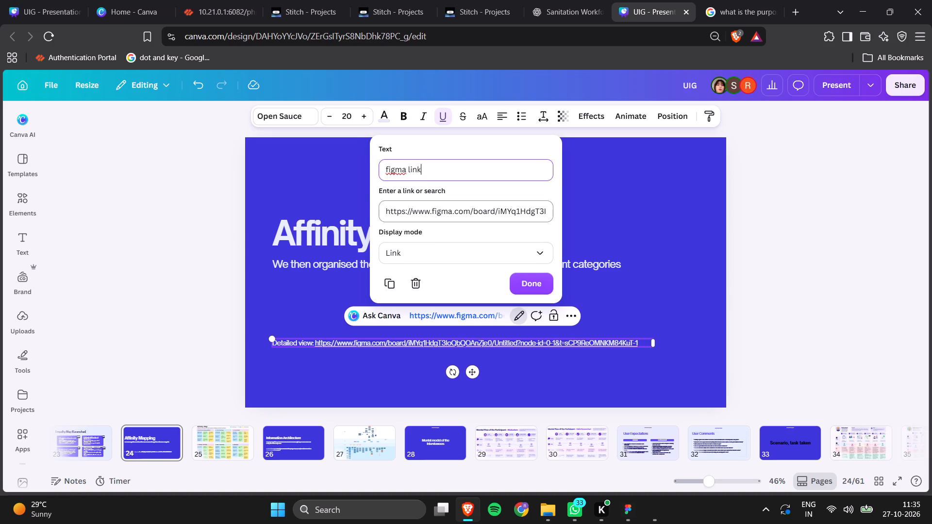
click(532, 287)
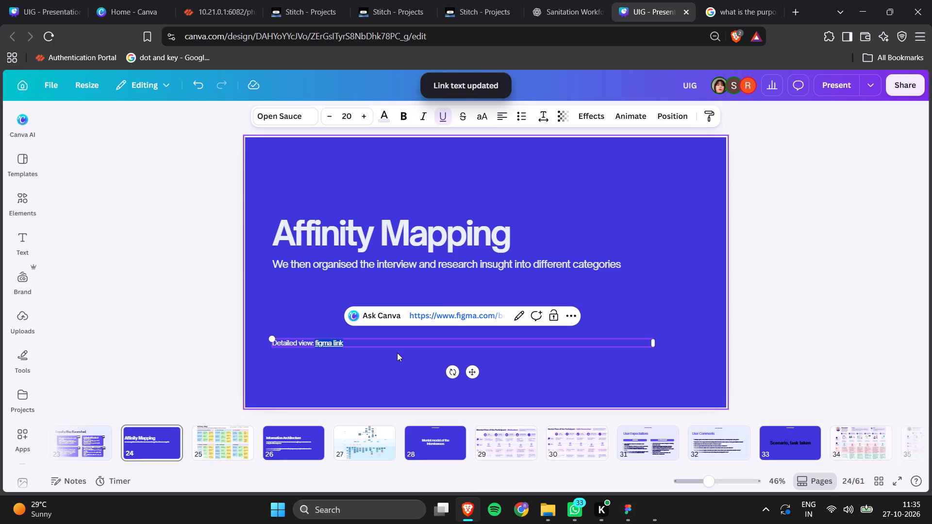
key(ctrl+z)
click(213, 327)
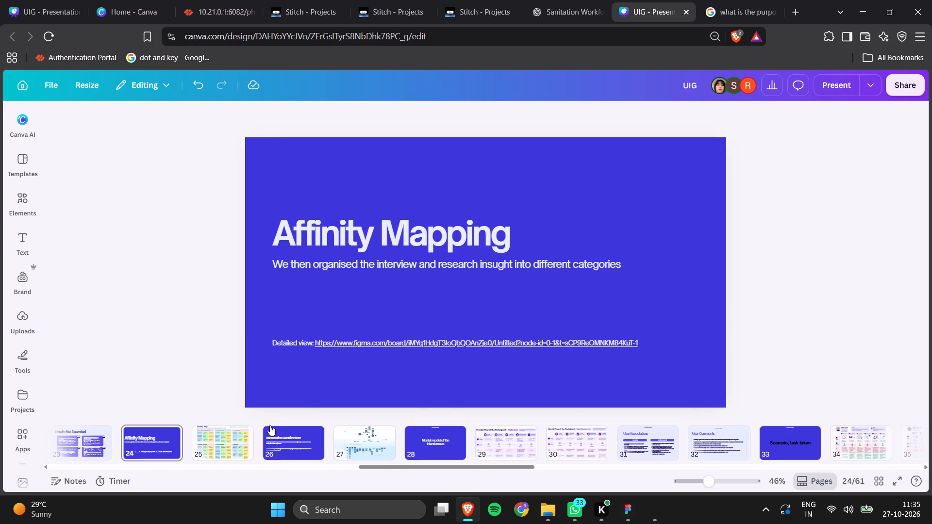
Set the "Information Architecture" heading on page 26 to font size 100 and position it just above the description.
click(282, 429)
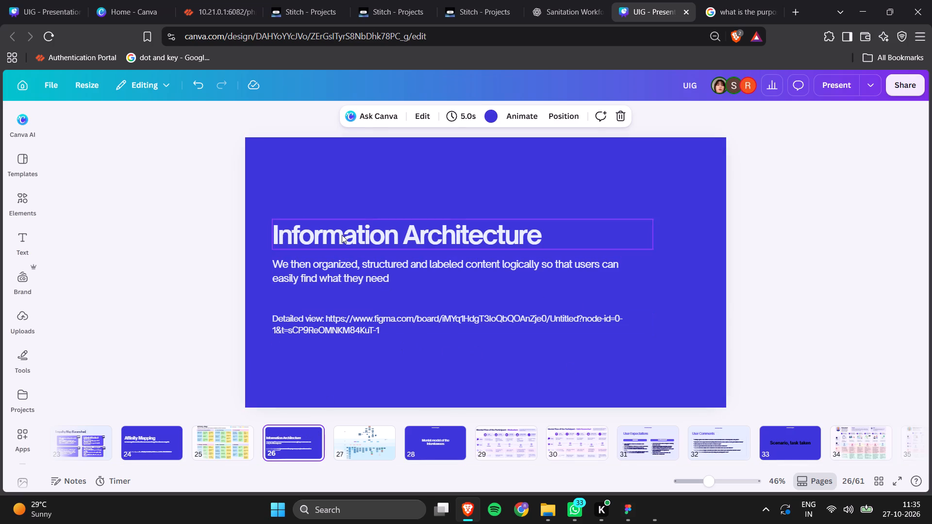
click(341, 235)
click(345, 118)
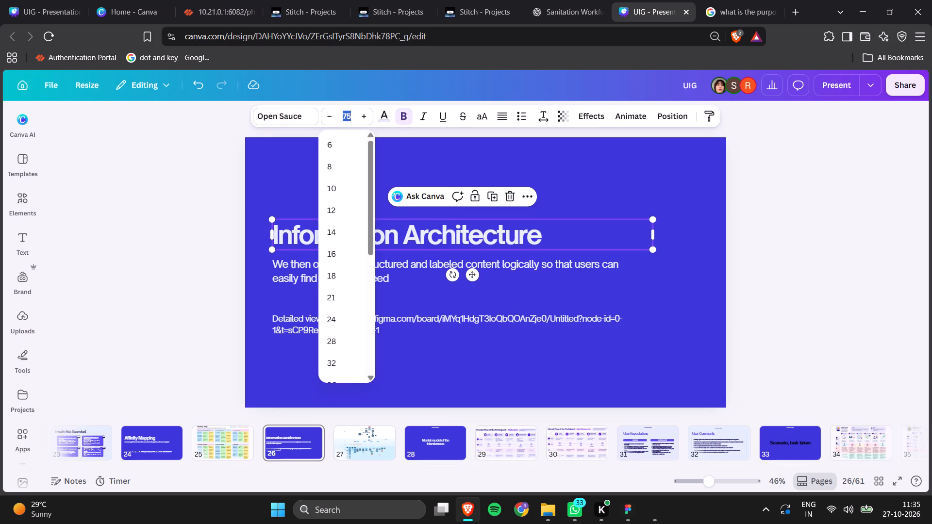
text(100)
key(Return)
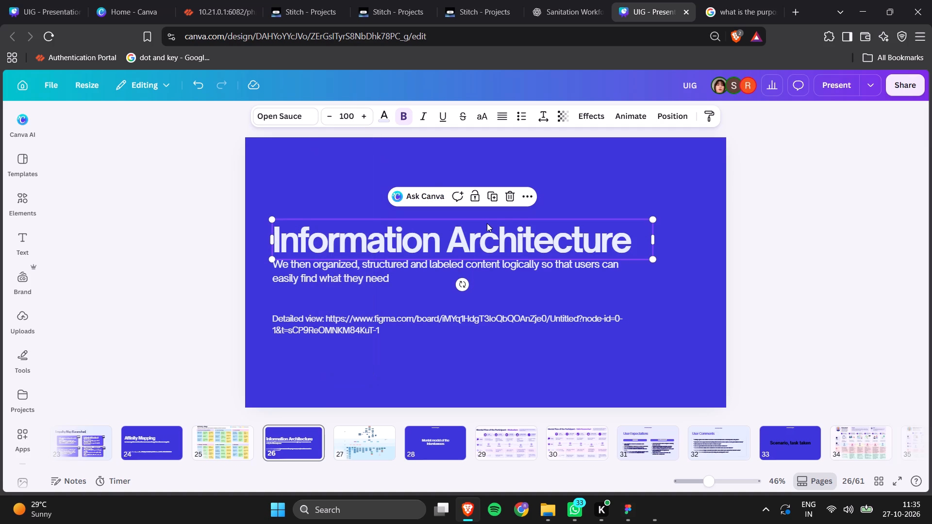
drag(493, 235, 491, 222)
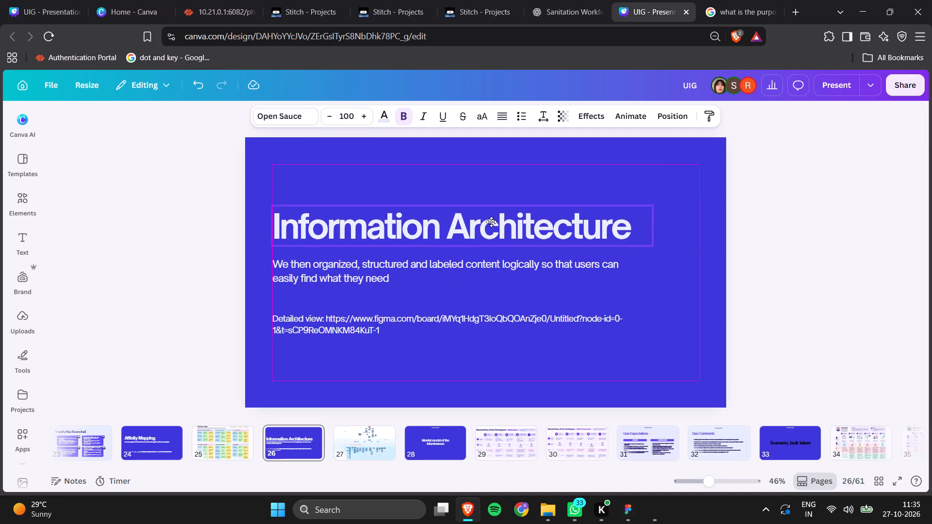
drag(491, 222, 491, 222)
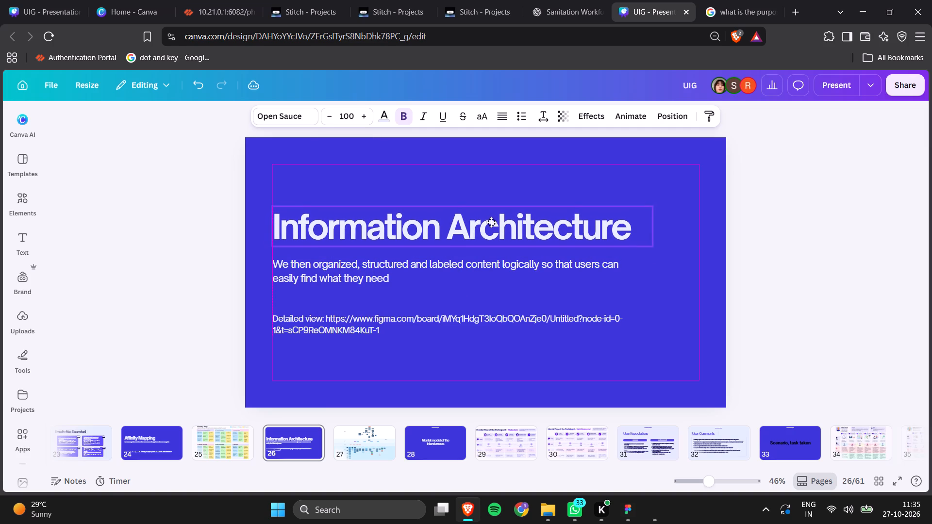
drag(491, 222, 491, 228)
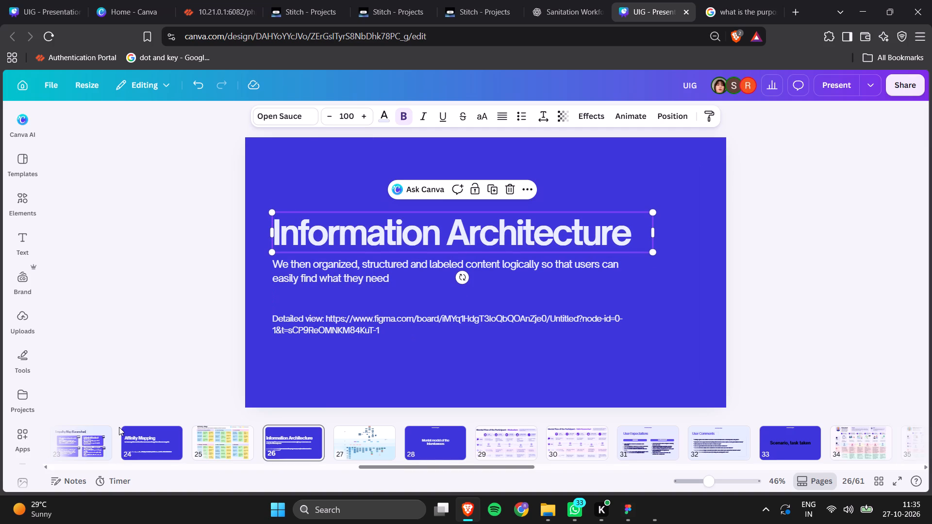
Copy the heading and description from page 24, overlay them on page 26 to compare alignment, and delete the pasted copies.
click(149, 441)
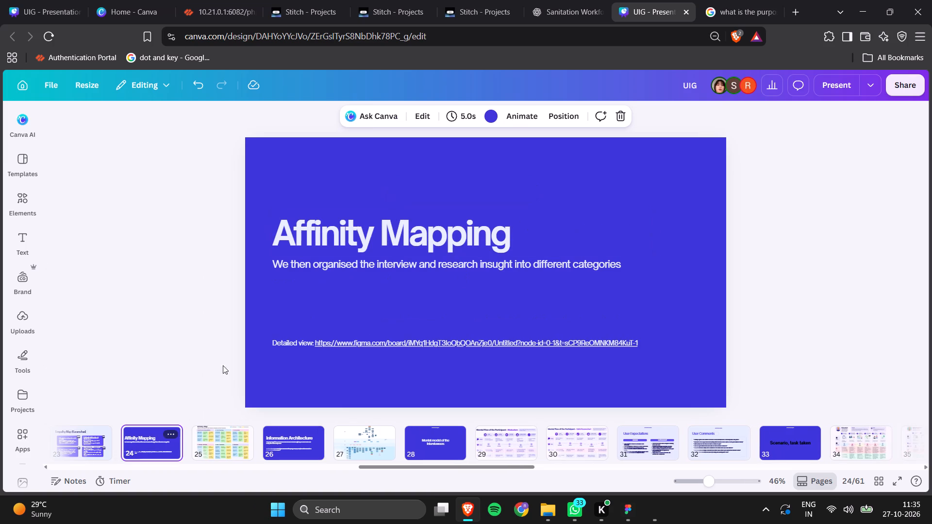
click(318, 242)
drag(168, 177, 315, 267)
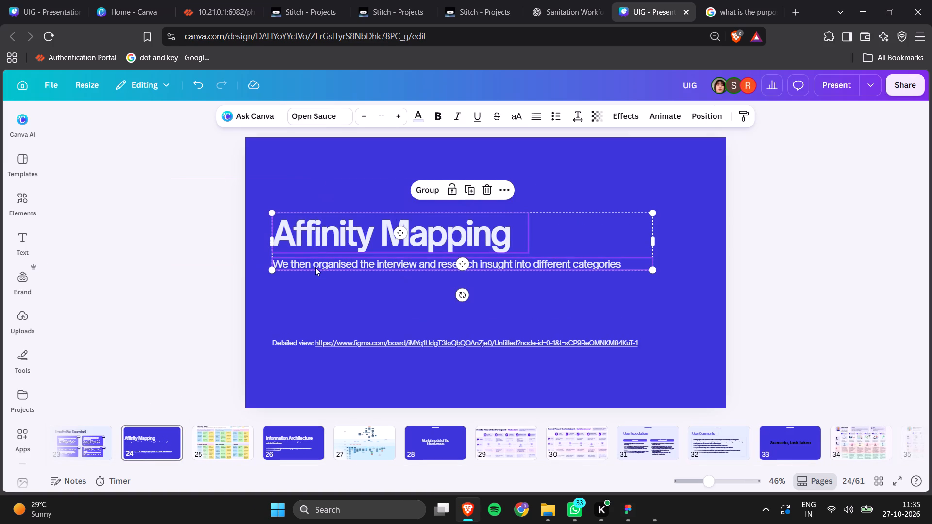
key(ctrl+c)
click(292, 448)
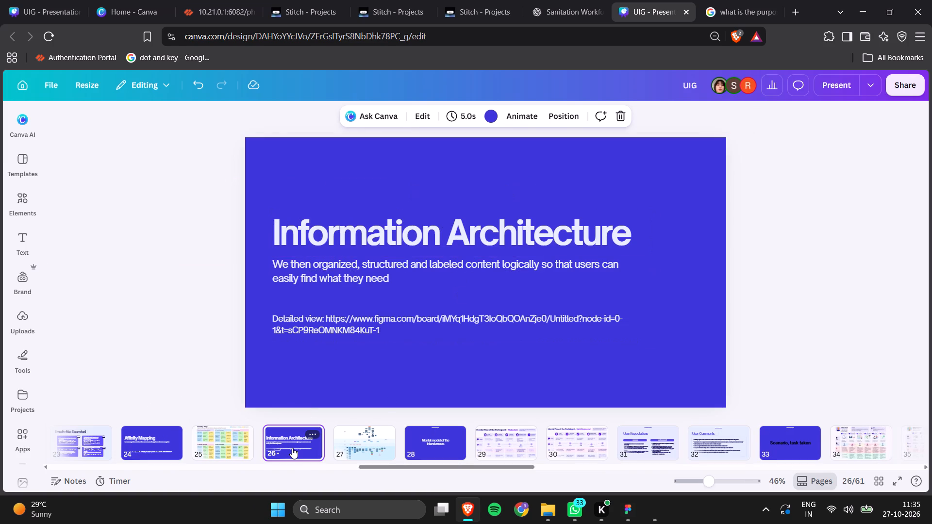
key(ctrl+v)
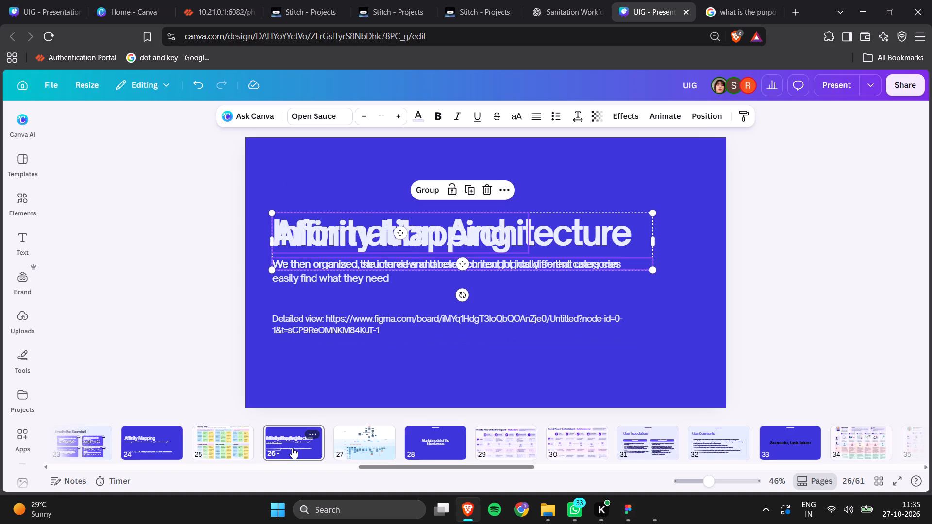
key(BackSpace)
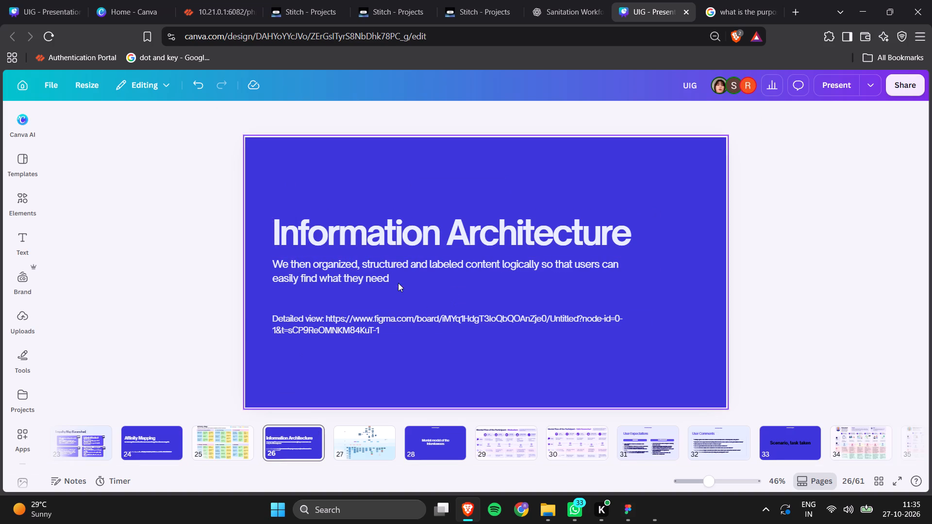
Resize the description text box on page 26 to a width of about 1,291, keeping the text on two lines.
click(393, 274)
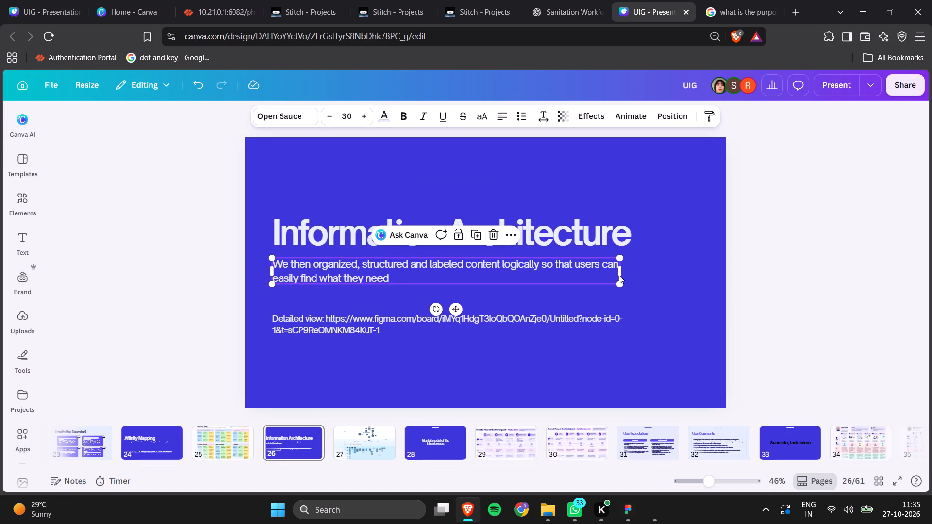
drag(622, 270, 697, 259)
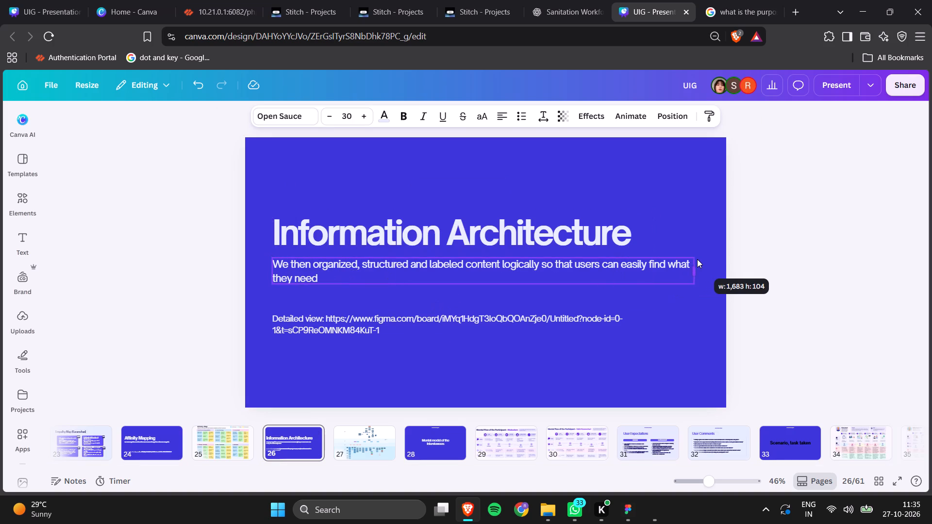
drag(697, 259, 498, 275)
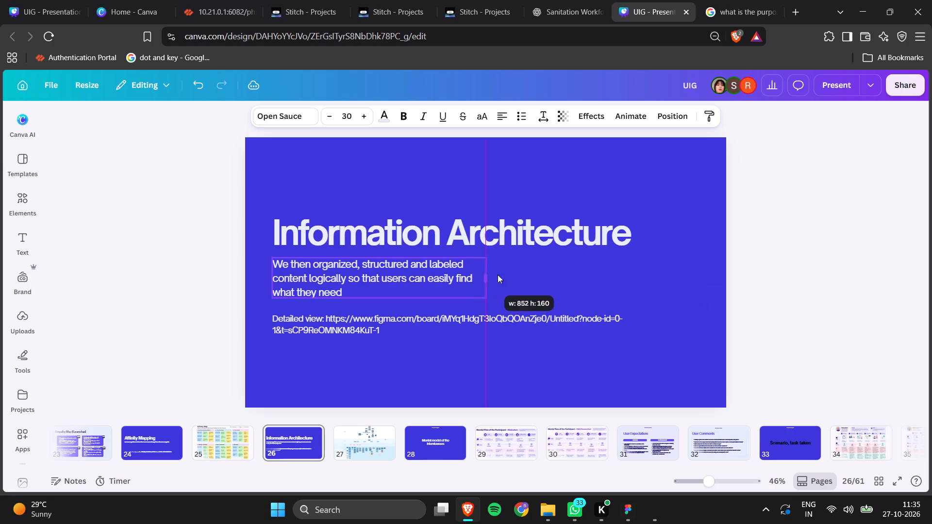
drag(498, 275, 598, 256)
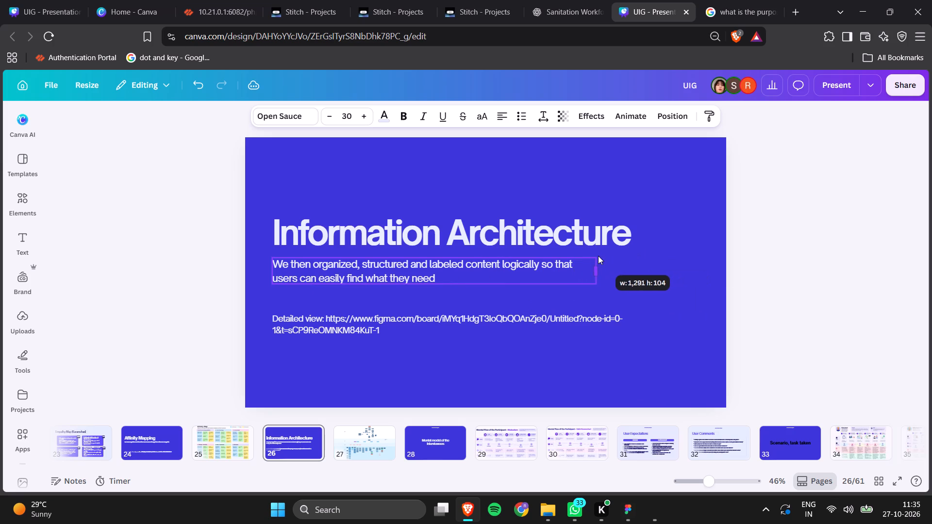
drag(598, 256, 599, 255)
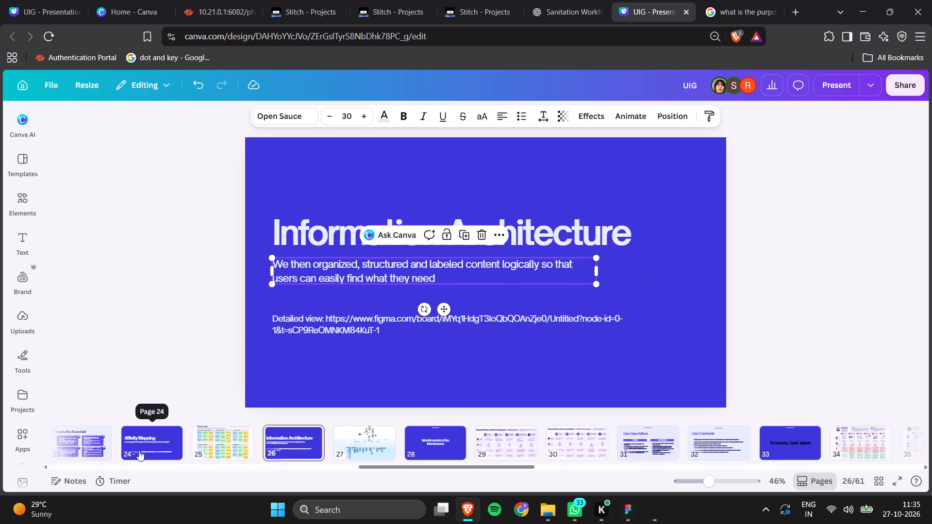
Copy the hyperlinked "Detailed view:" text box from the Affinity Mapping slide on page 24.
click(147, 441)
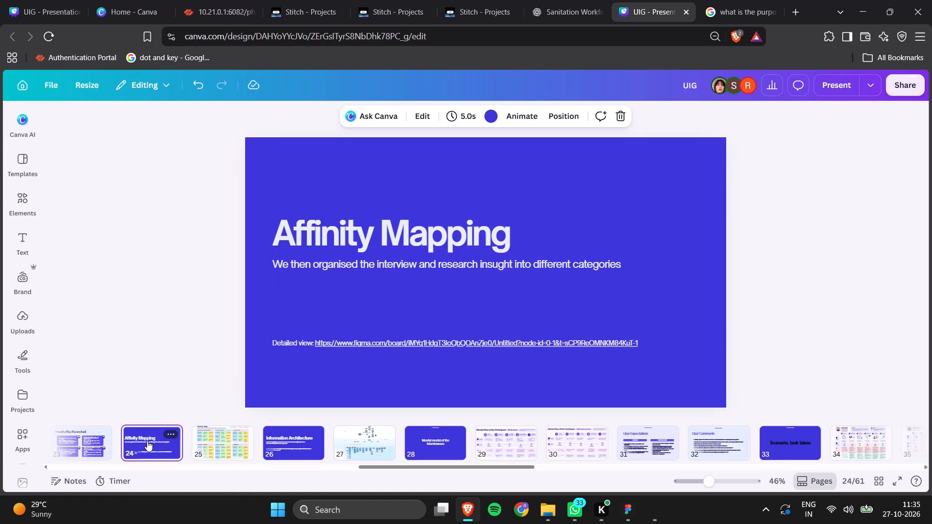
click(334, 342)
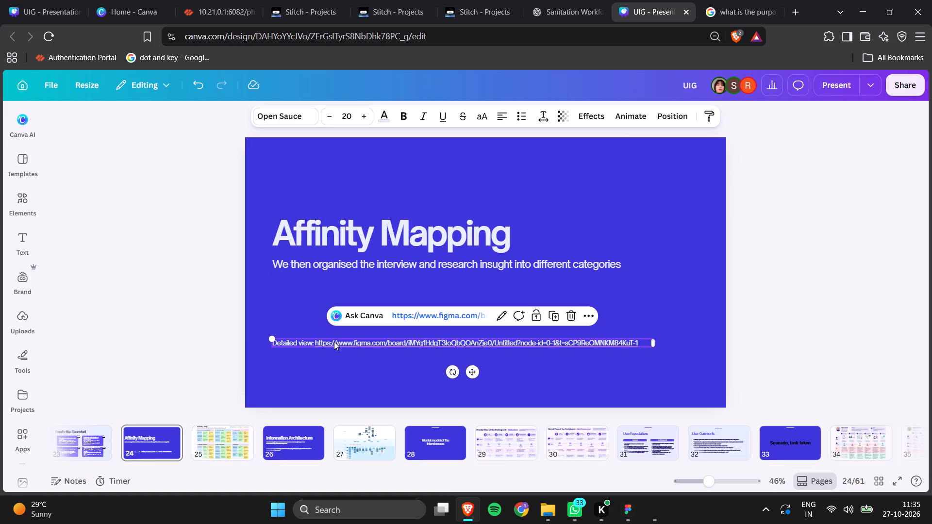
click(334, 342)
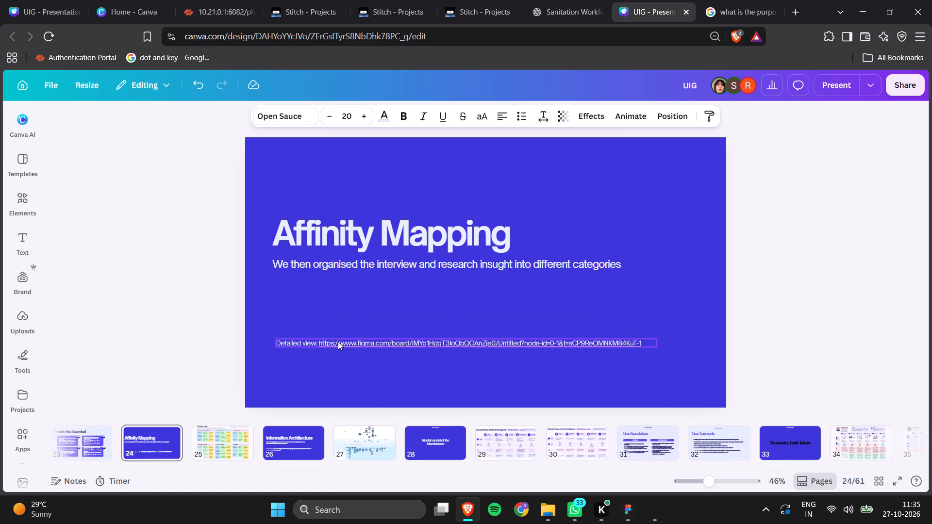
key(ctrl+c)
click(232, 285)
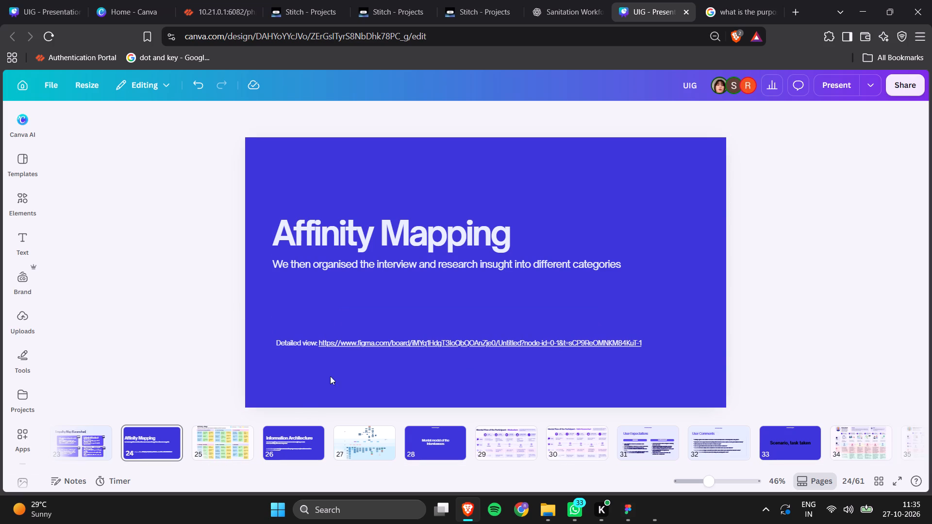
Nudge the description on page 24 slightly down from the "Affinity Mapping" heading.
click(421, 266)
key(Down)
key(Down)
key(Down)
key(Down)
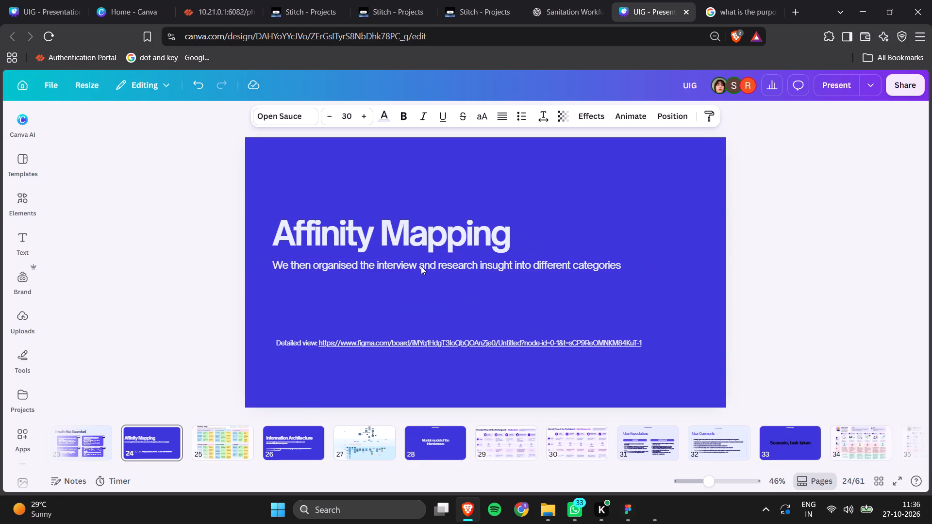
Replace the unlinked "Detailed view:" text box on page 26 with the copied hyperlinked one.
click(294, 444)
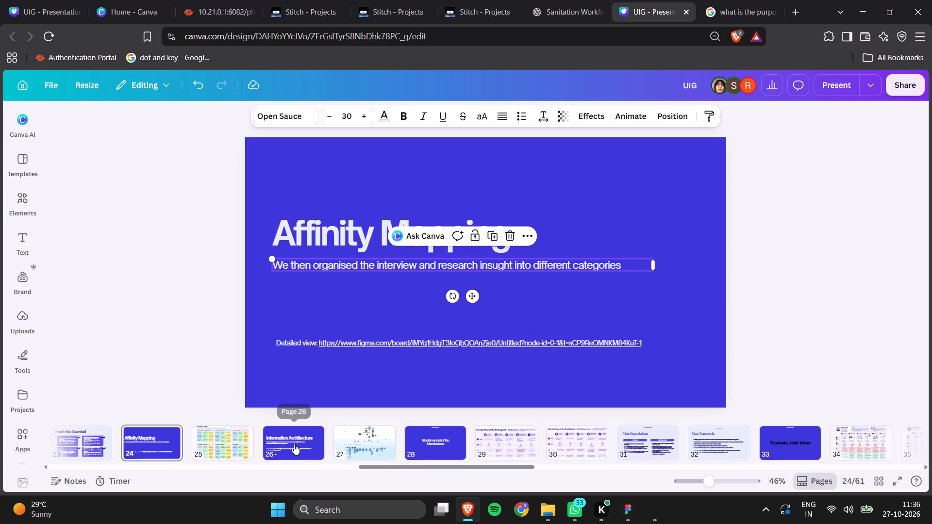
click(349, 328)
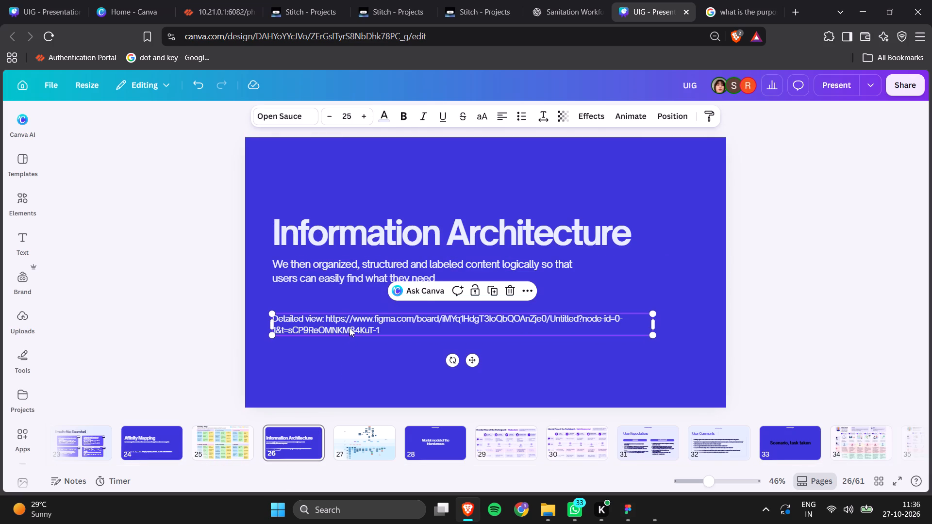
key(BackSpace)
key(ctrl+v)
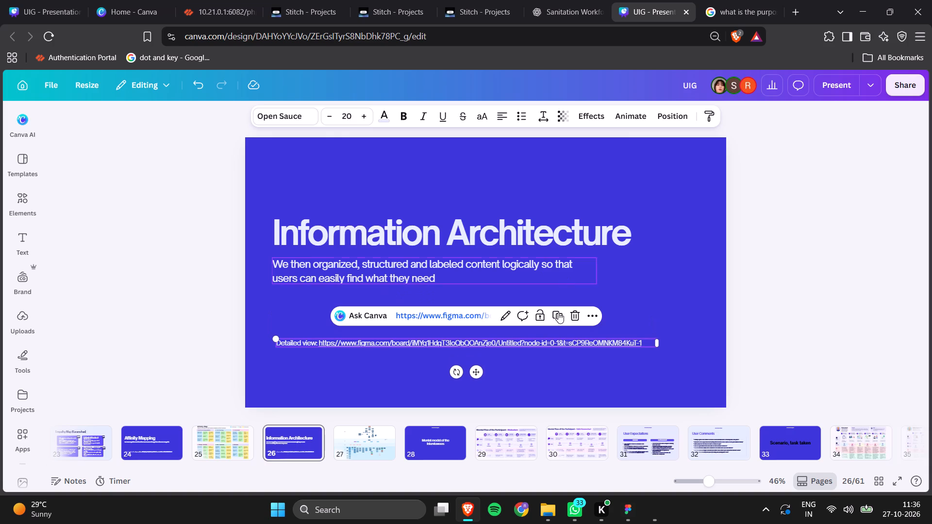